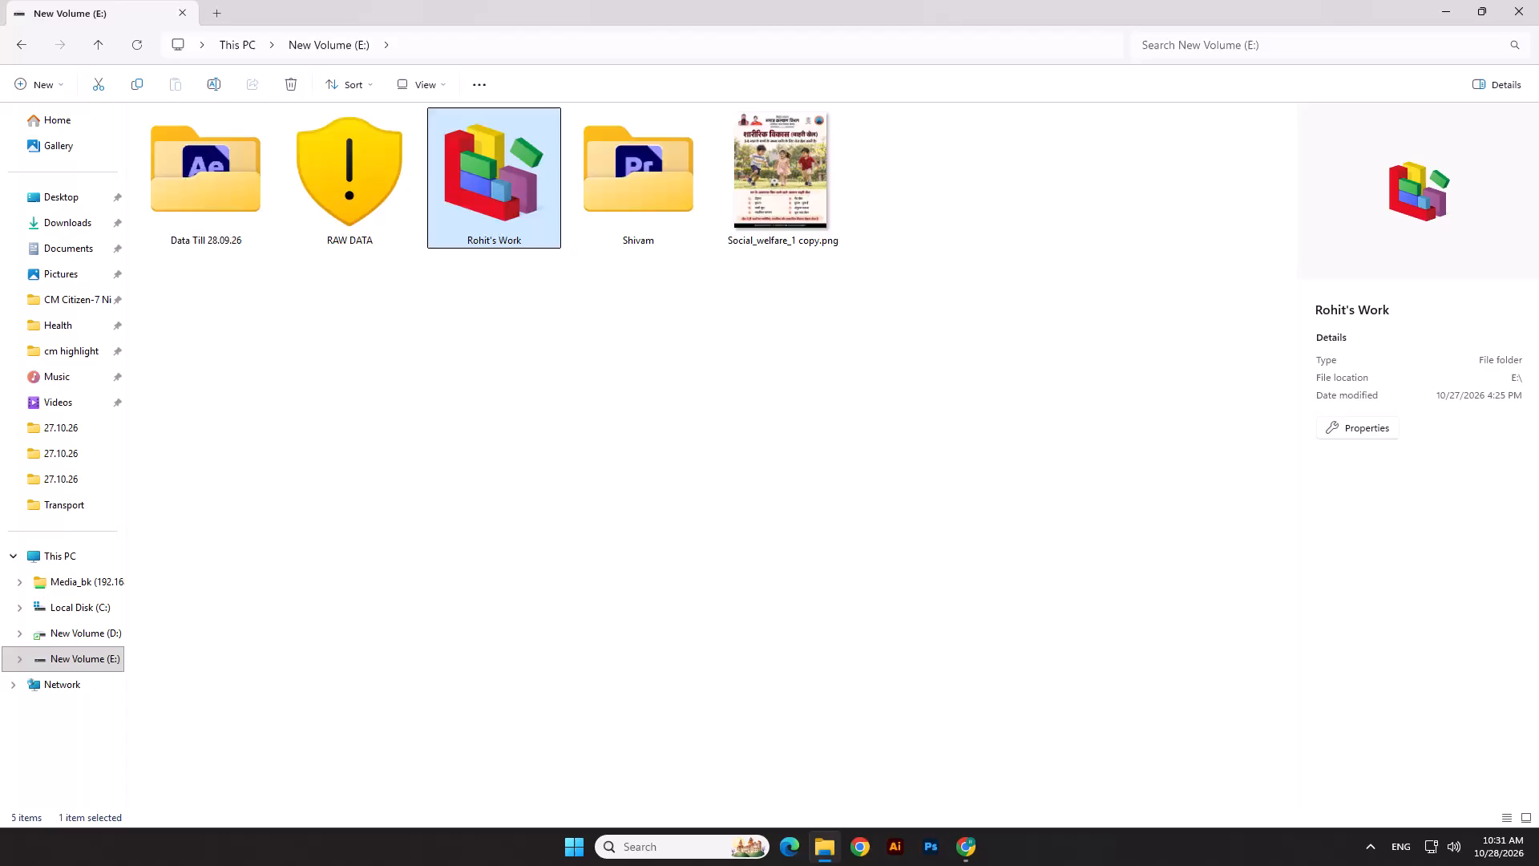
Create a folder named 27.10.26 inside the Transport folder of Rohit's Work on drive E.
click(531, 176)
click(592, 514)
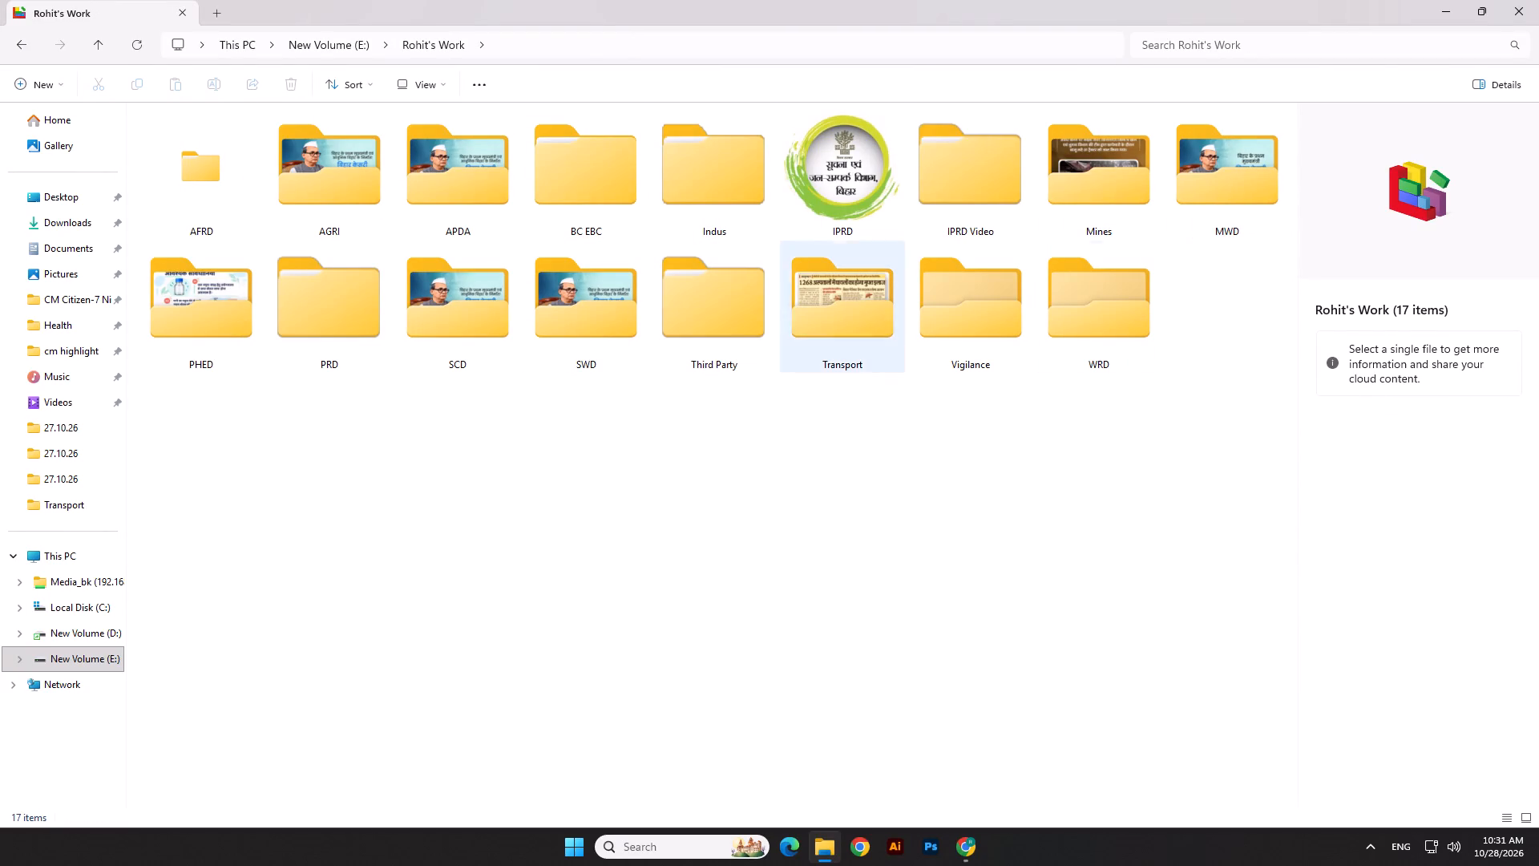
double_click(842, 301)
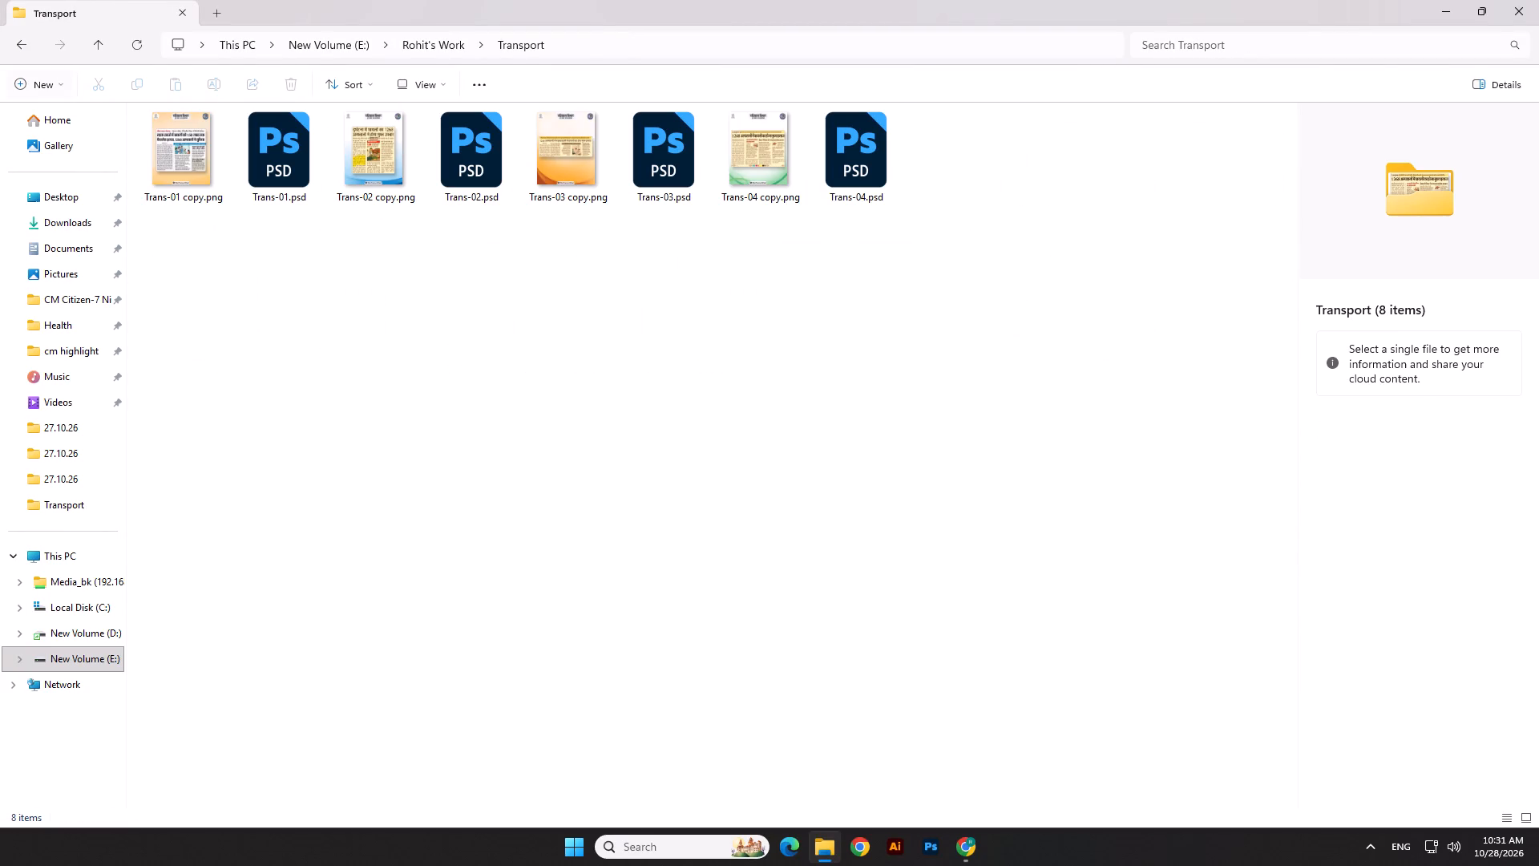
right_click(376, 395)
click(470, 530)
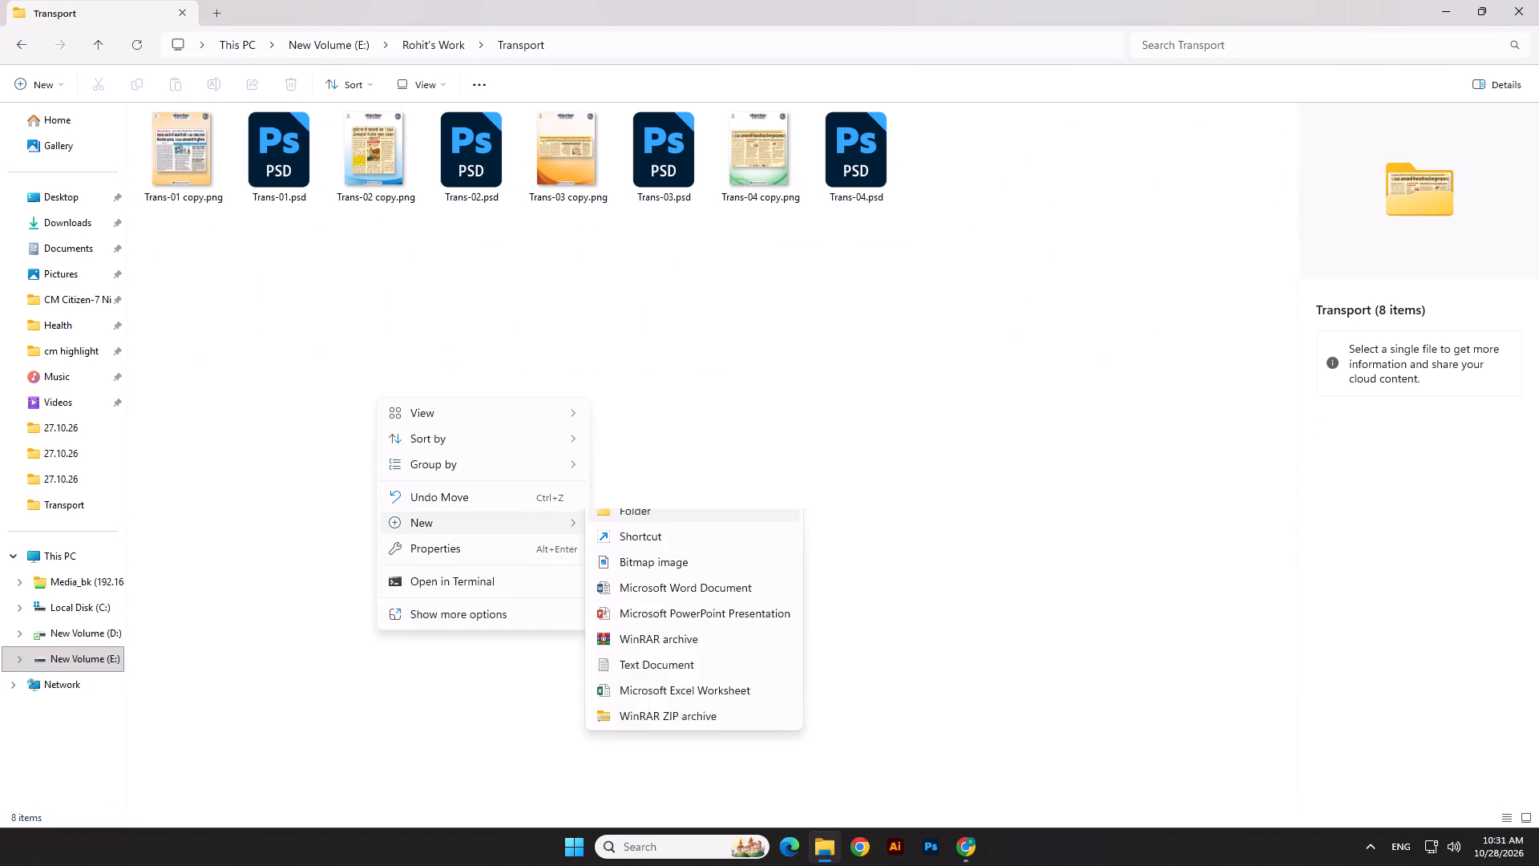
click(651, 526)
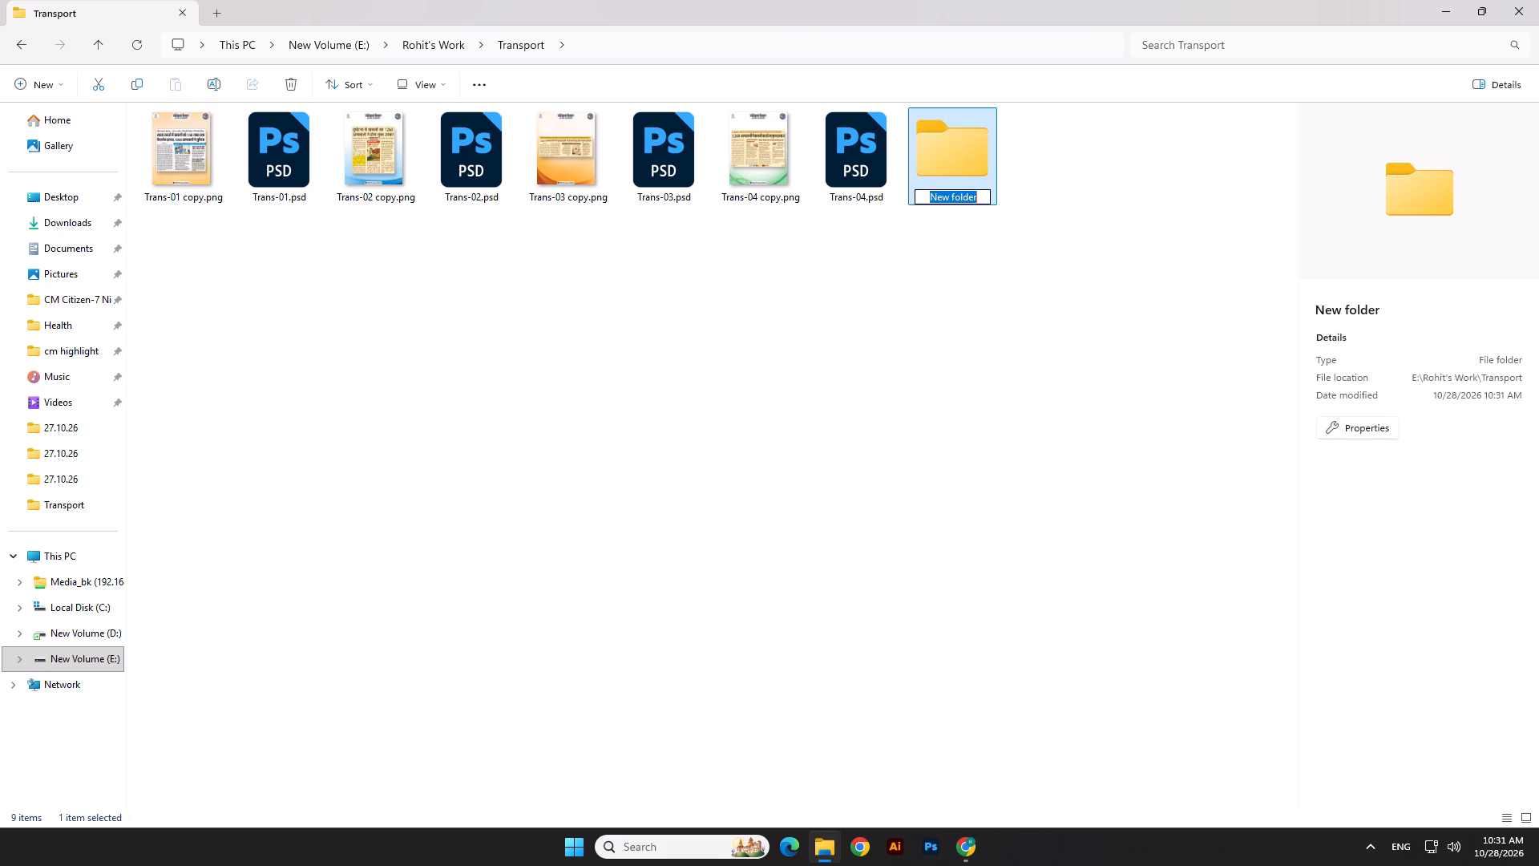
key(2)
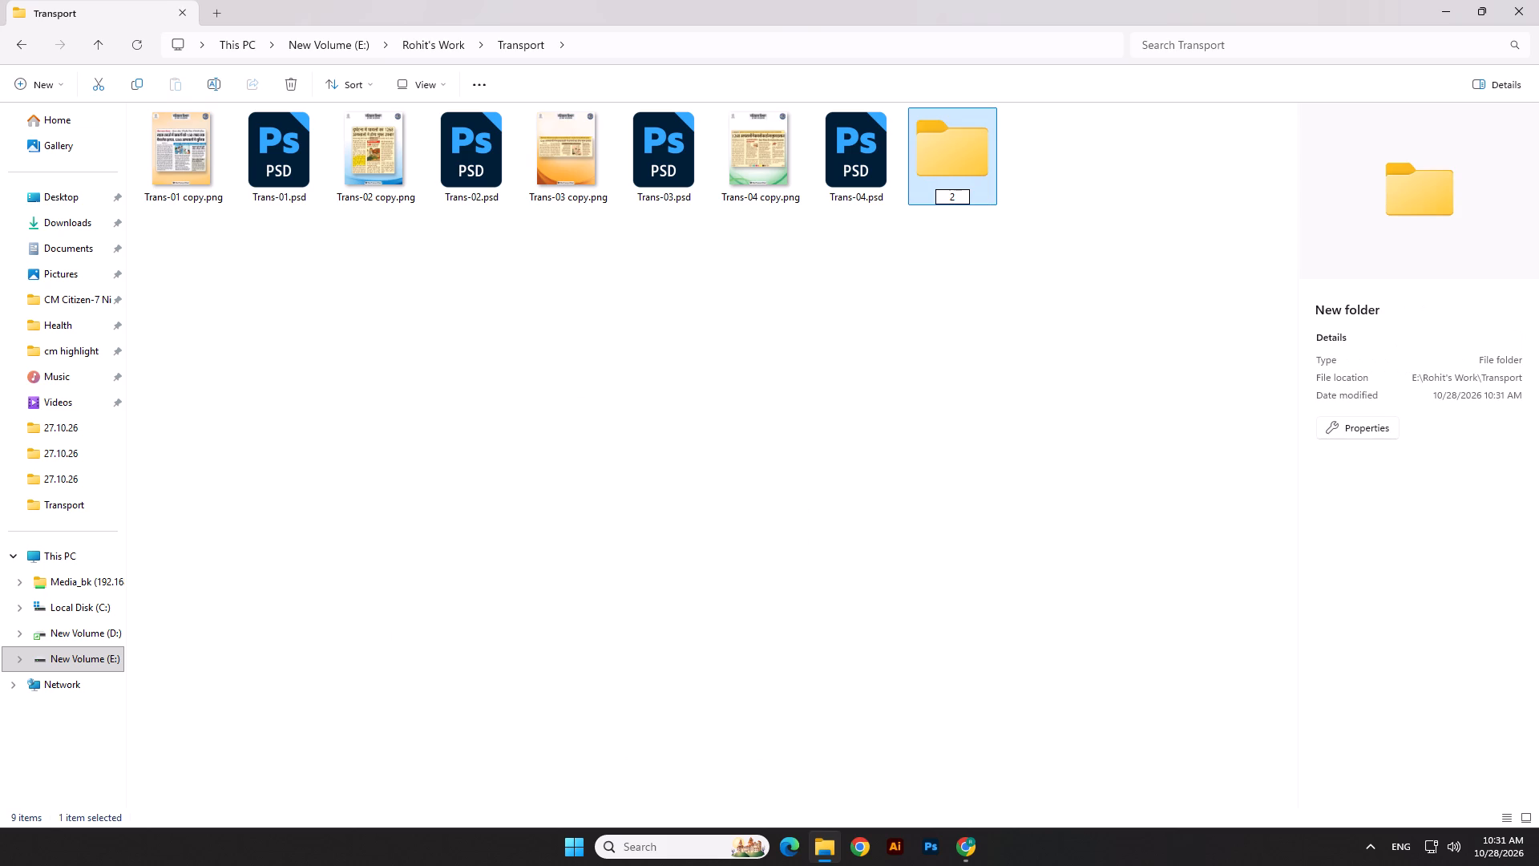
text(7.10.26)
key(Return)
key(Return)
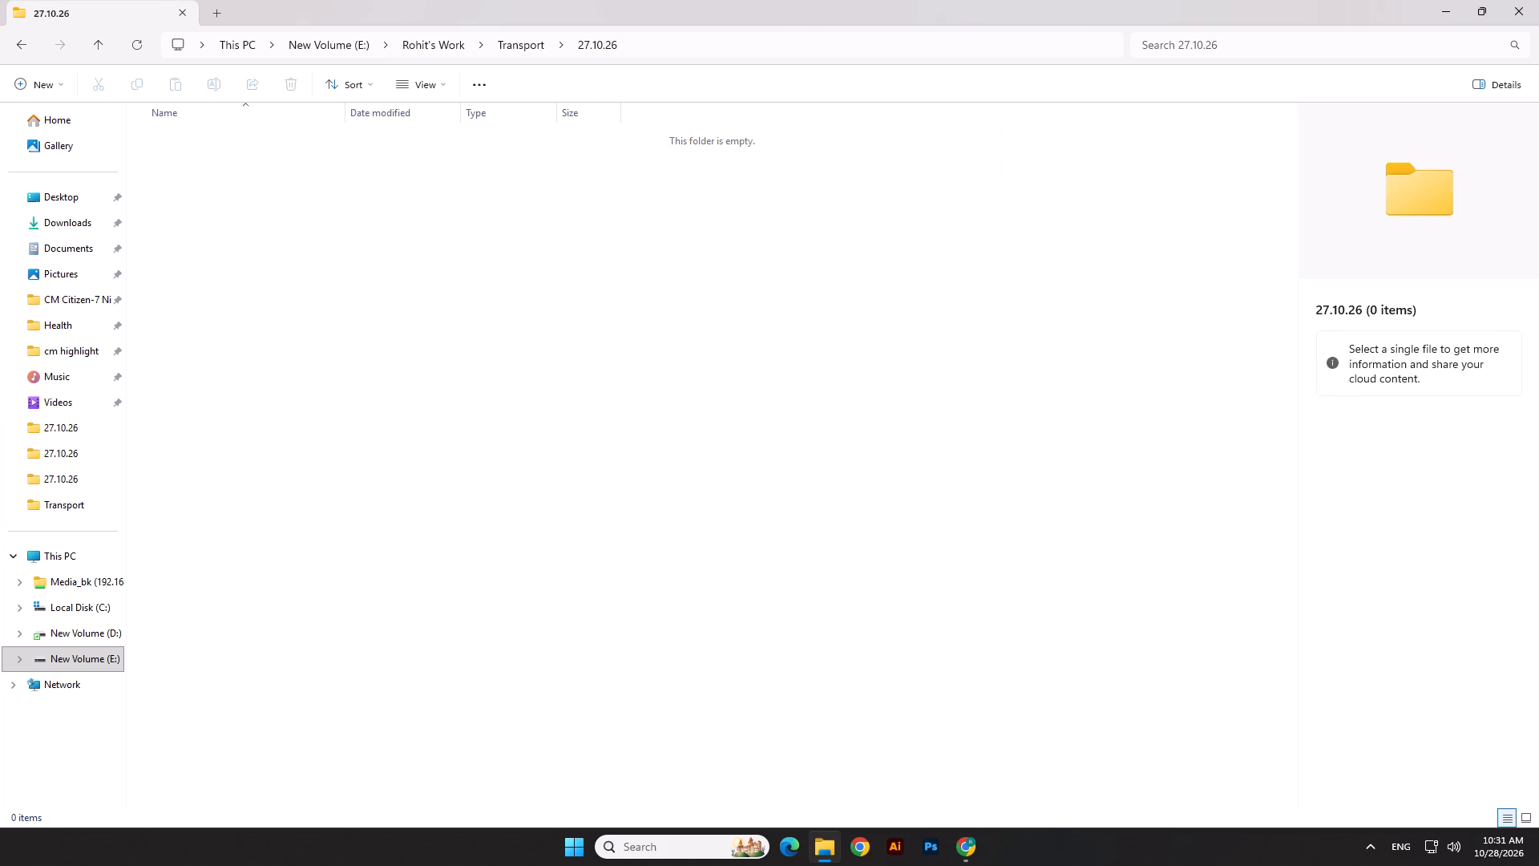
Move all eight Trans-01 to Trans-04 PNG and PSD files from the Transport folder into the 27.10.26 folder.
click(5, 56)
click(15, 50)
click(187, 192)
click(306, 164)
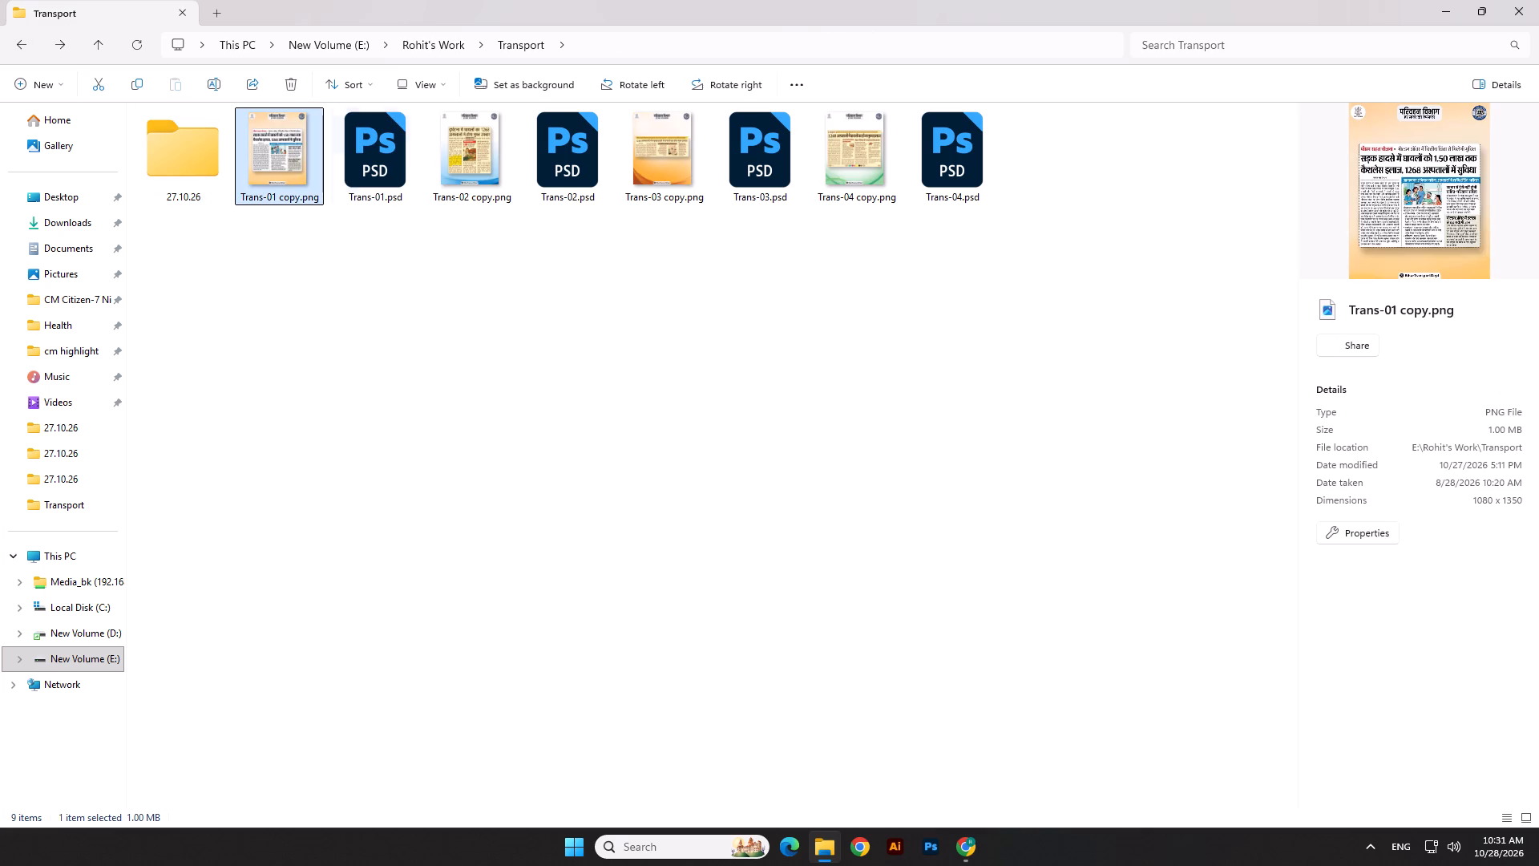
shift+click(938, 164)
key(ctrl+x)
double_click(216, 161)
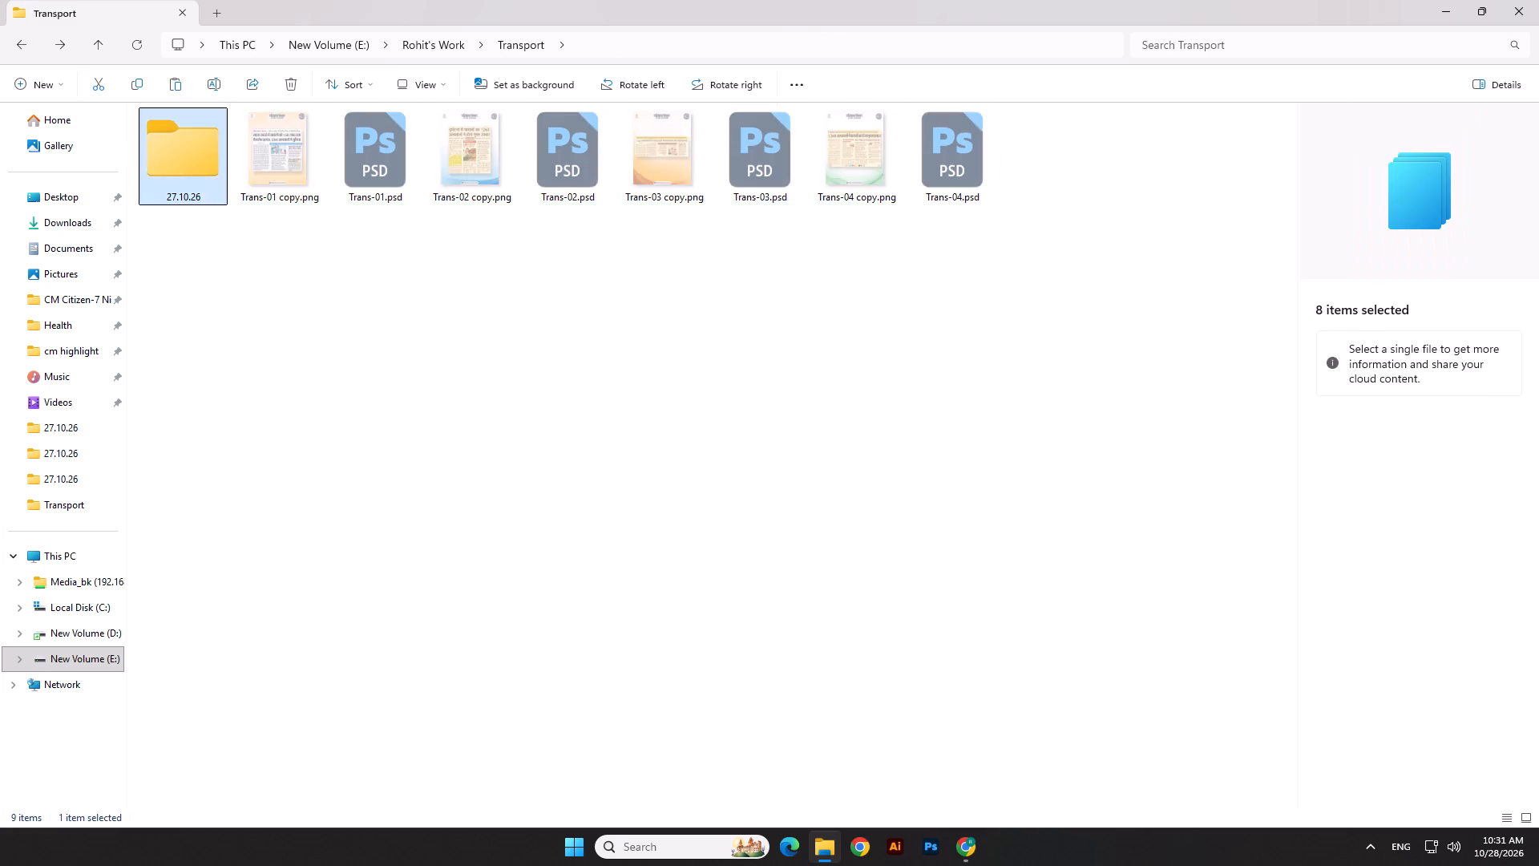
click(390, 397)
key(ctrl+v)
click(397, 431)
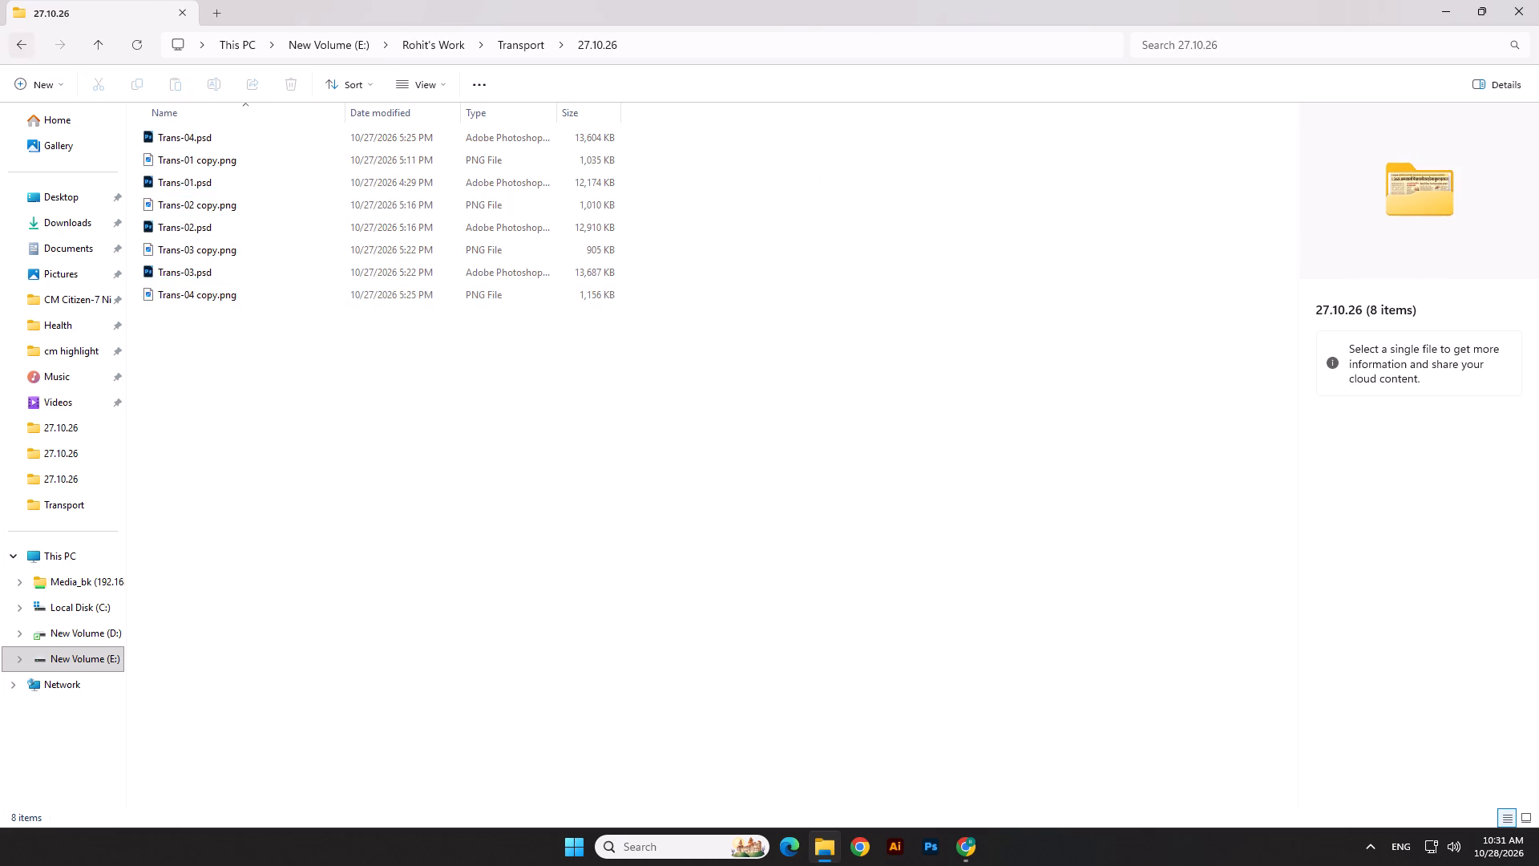
Copy the four PSD files Trans-01 to Trans-04 from the 27.10.26 folder.
click(19, 48)
double_click(195, 192)
click(223, 180)
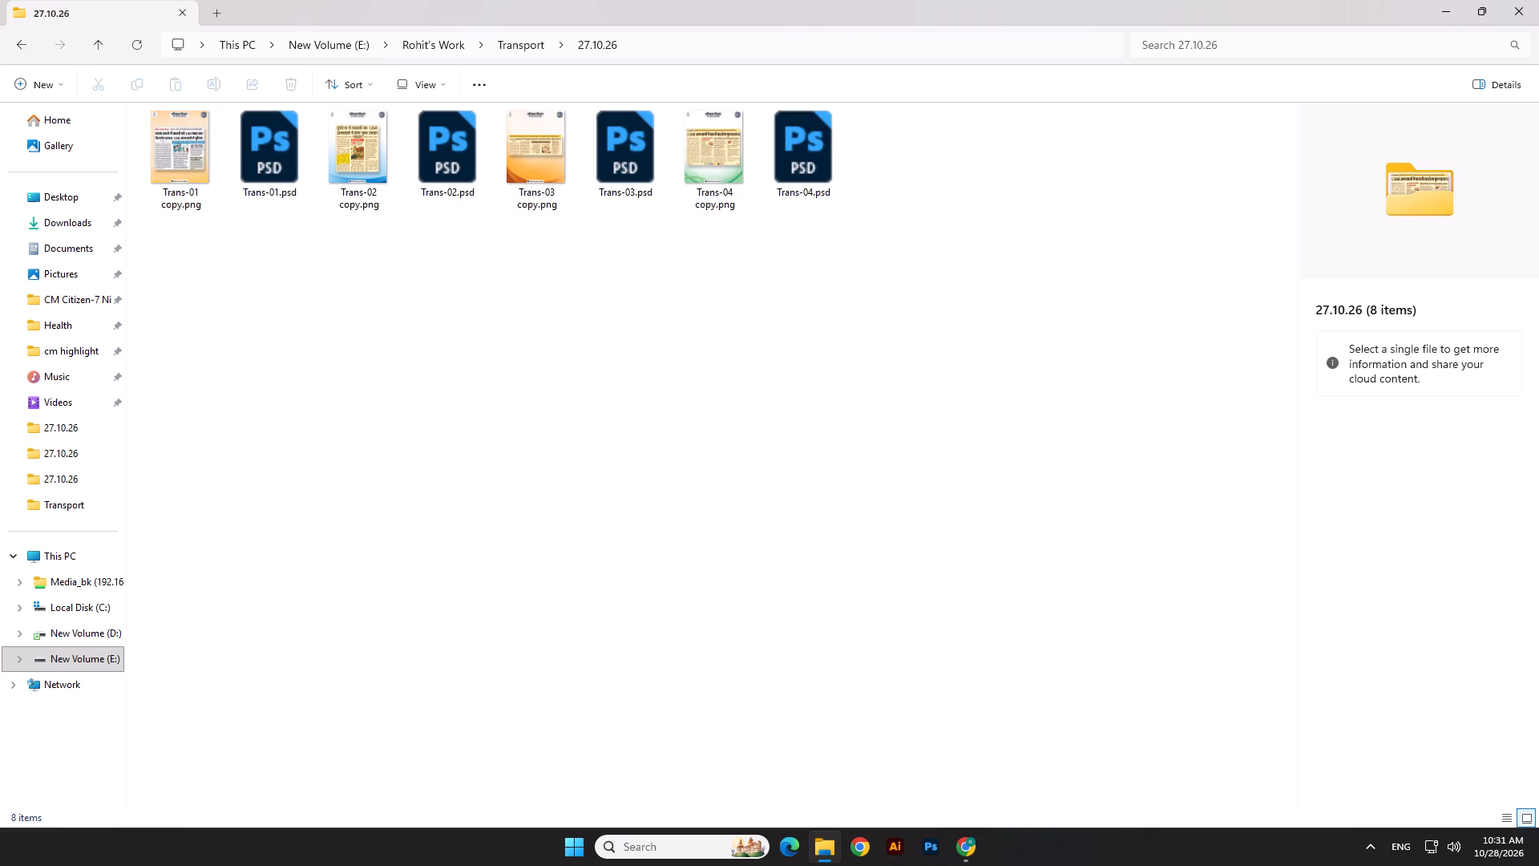
click(248, 164)
ctrl+click(417, 164)
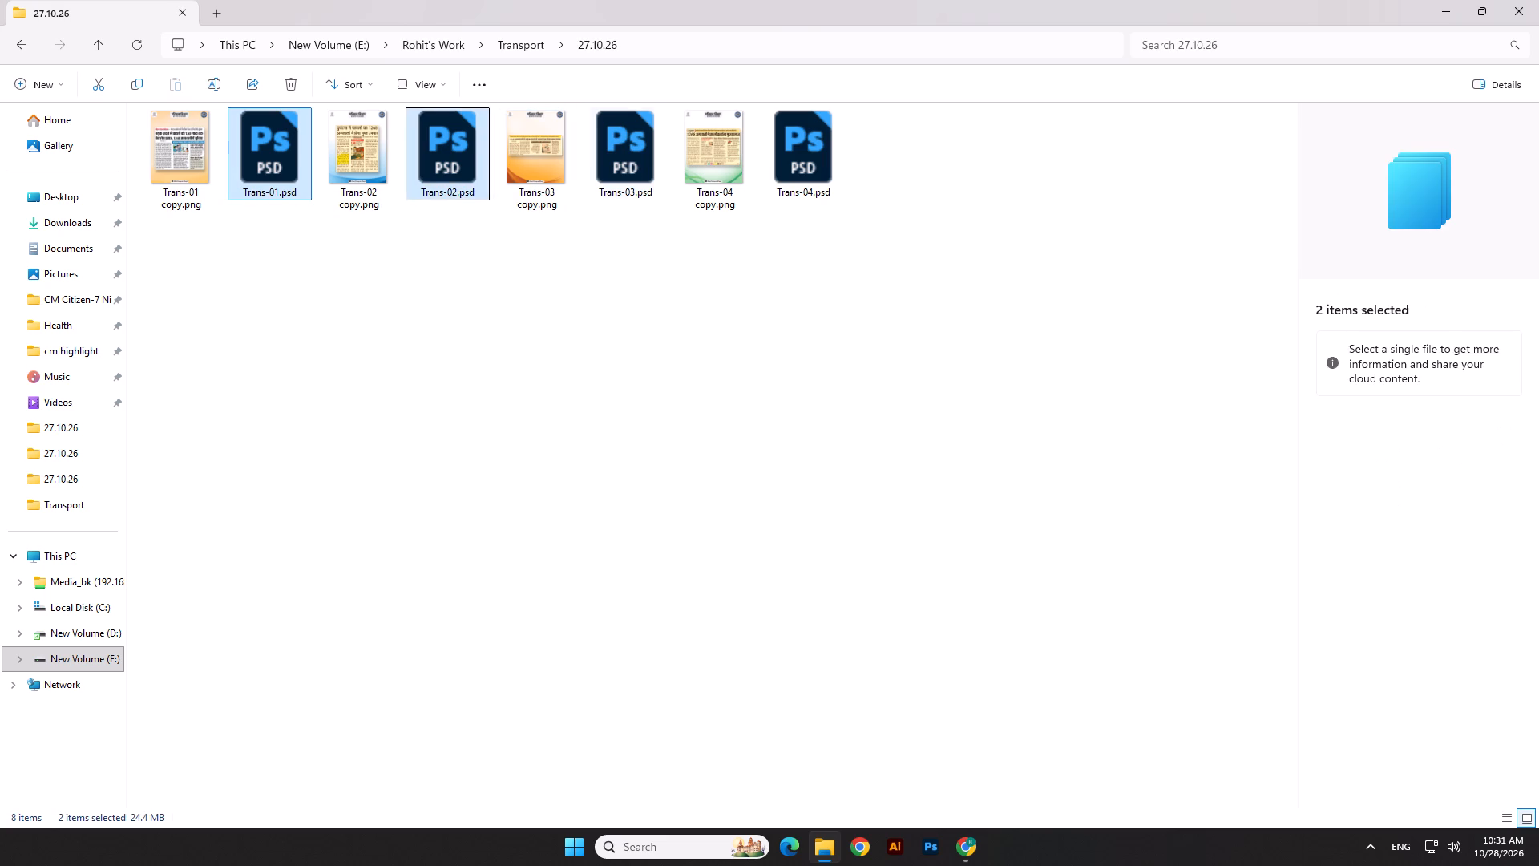
ctrl+click(602, 170)
ctrl+click(823, 167)
key(ctrl+c)
key(ctrl+c)
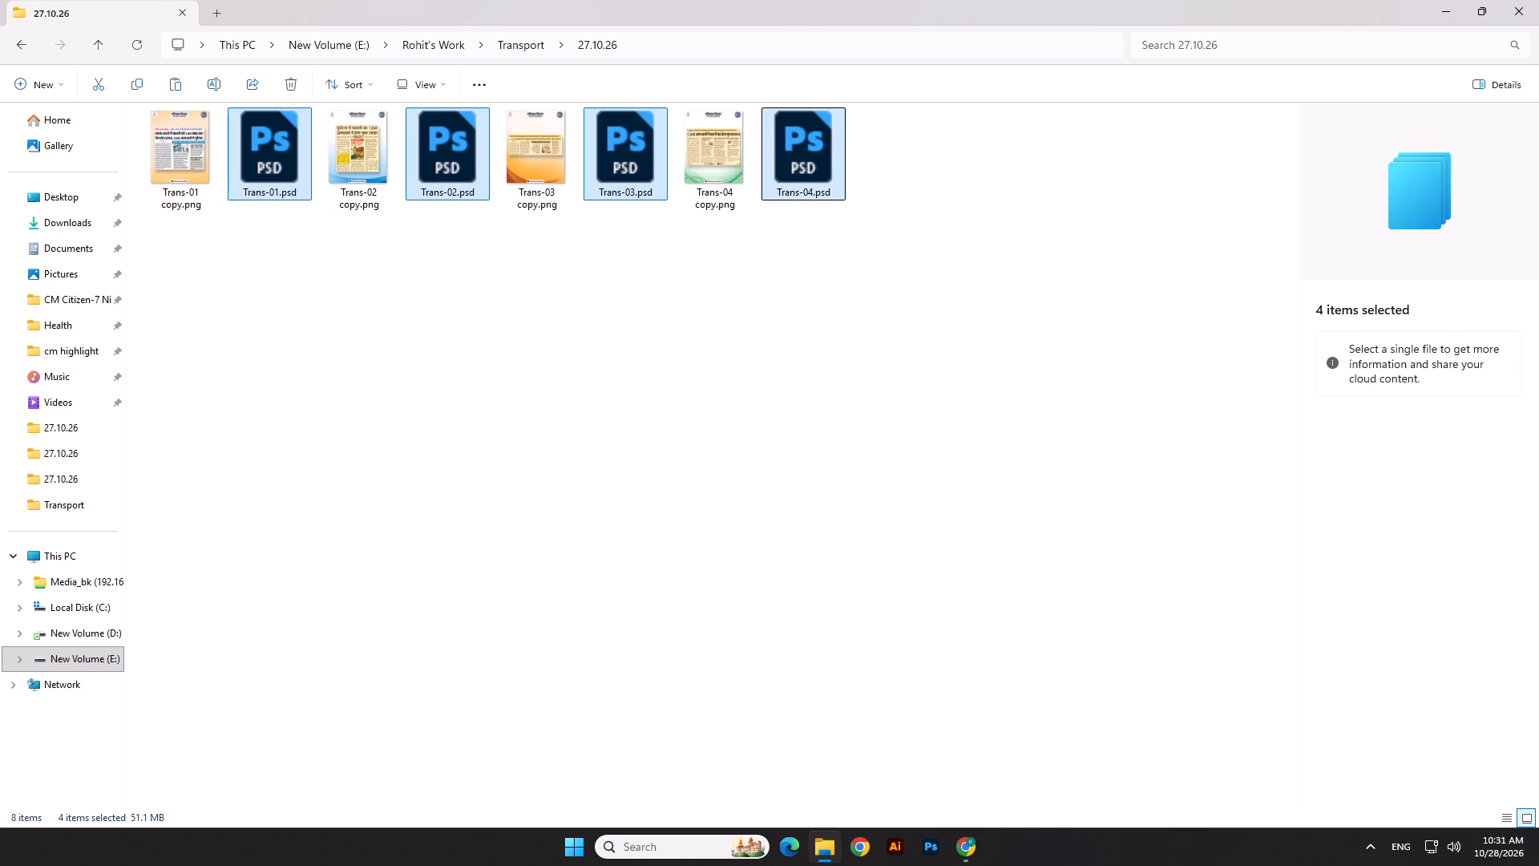
Create a folder named 28.10.26 in the Transport folder and open it.
click(14, 47)
click(668, 375)
right_click(453, 328)
click(551, 503)
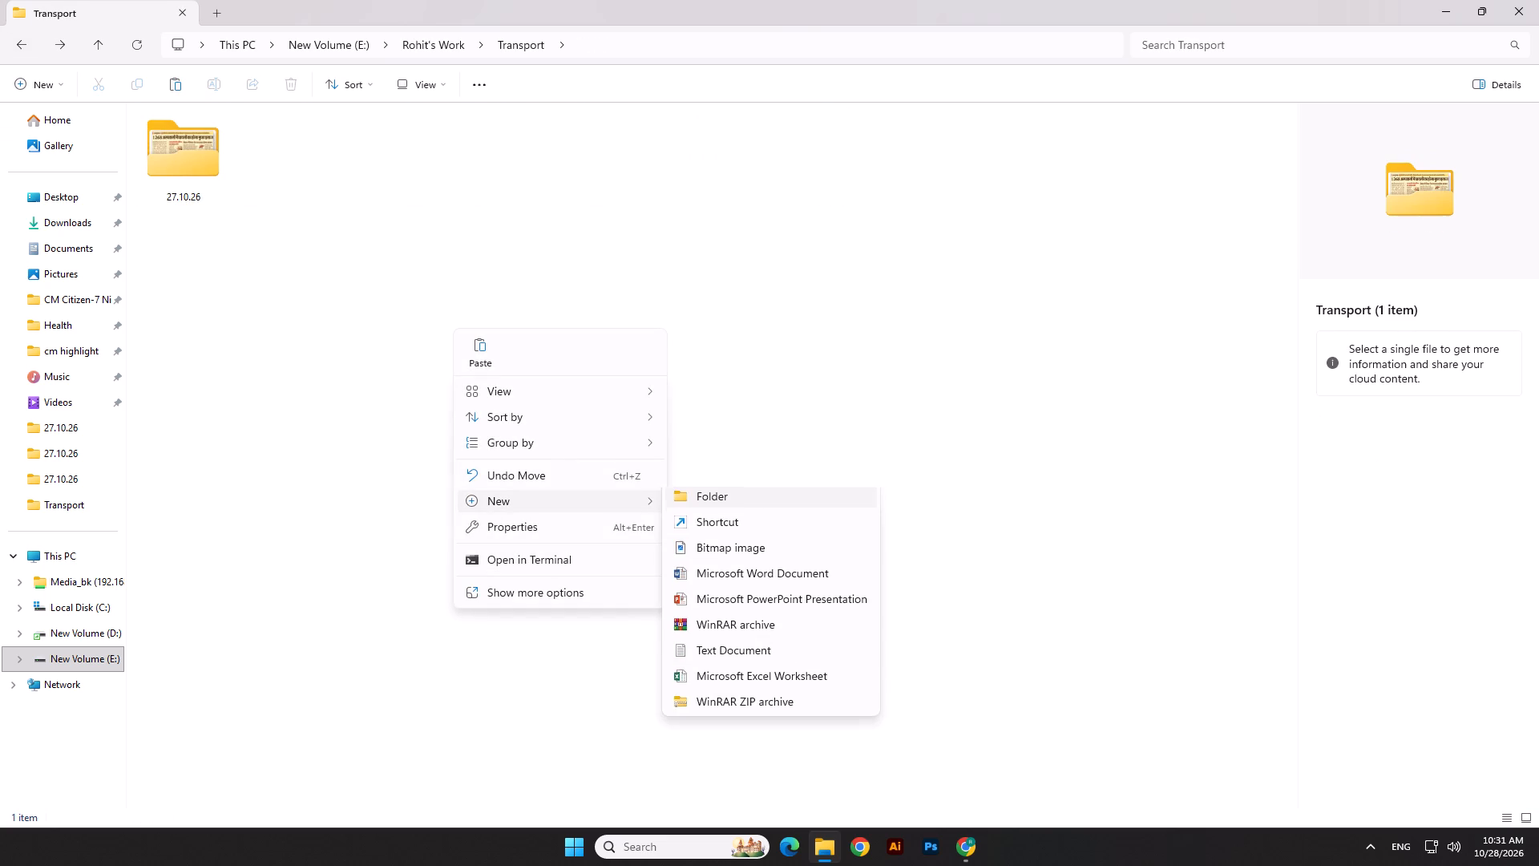
click(795, 498)
text(28.10.26)
key(Return)
key(Return)
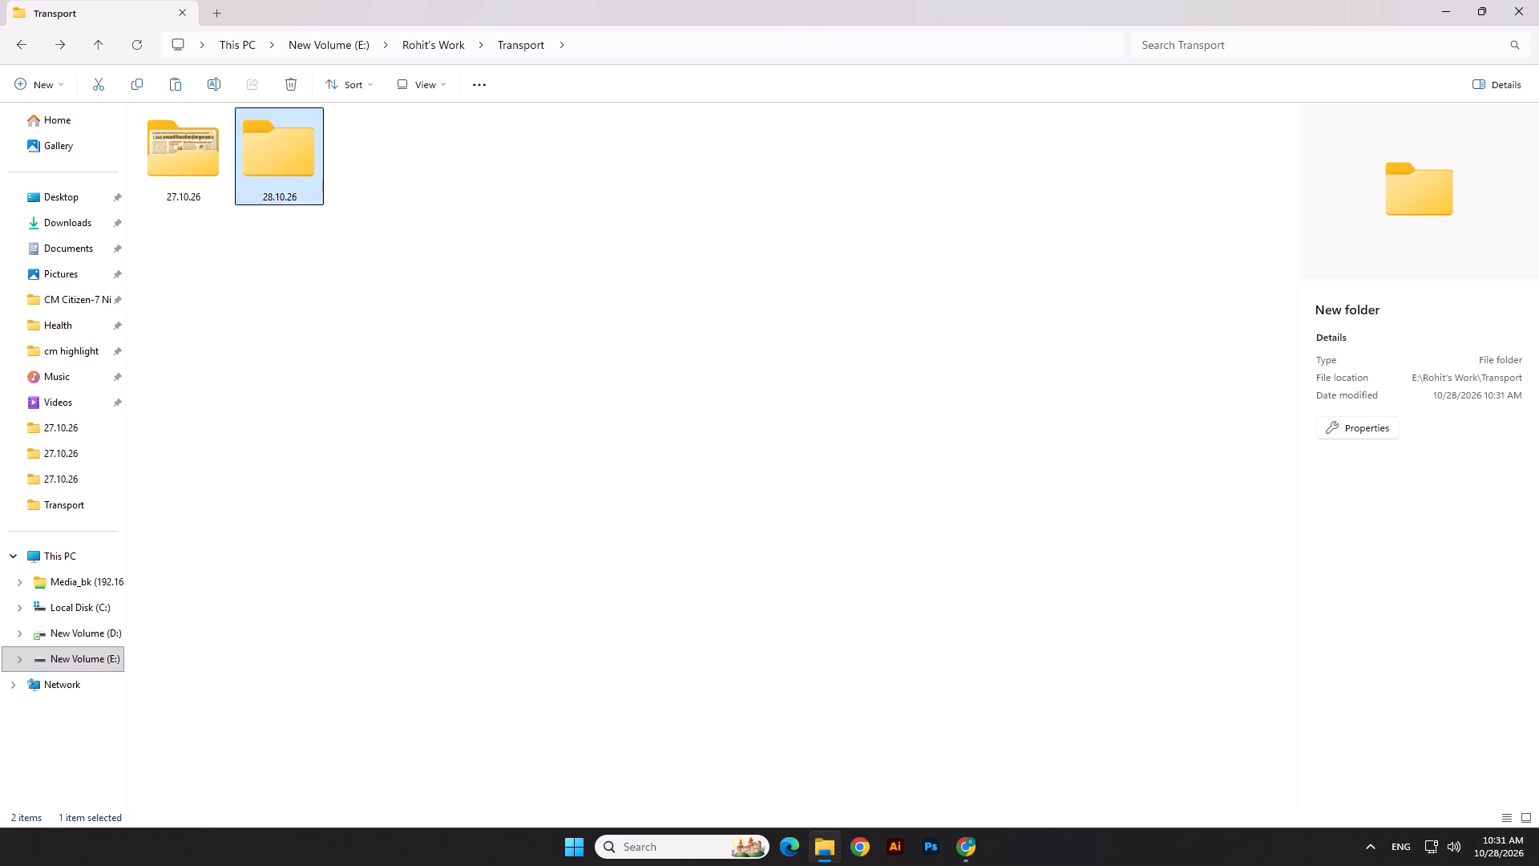
Paste the four copied PSD files into the 28.10.26 folder.
key(ctrl+v)
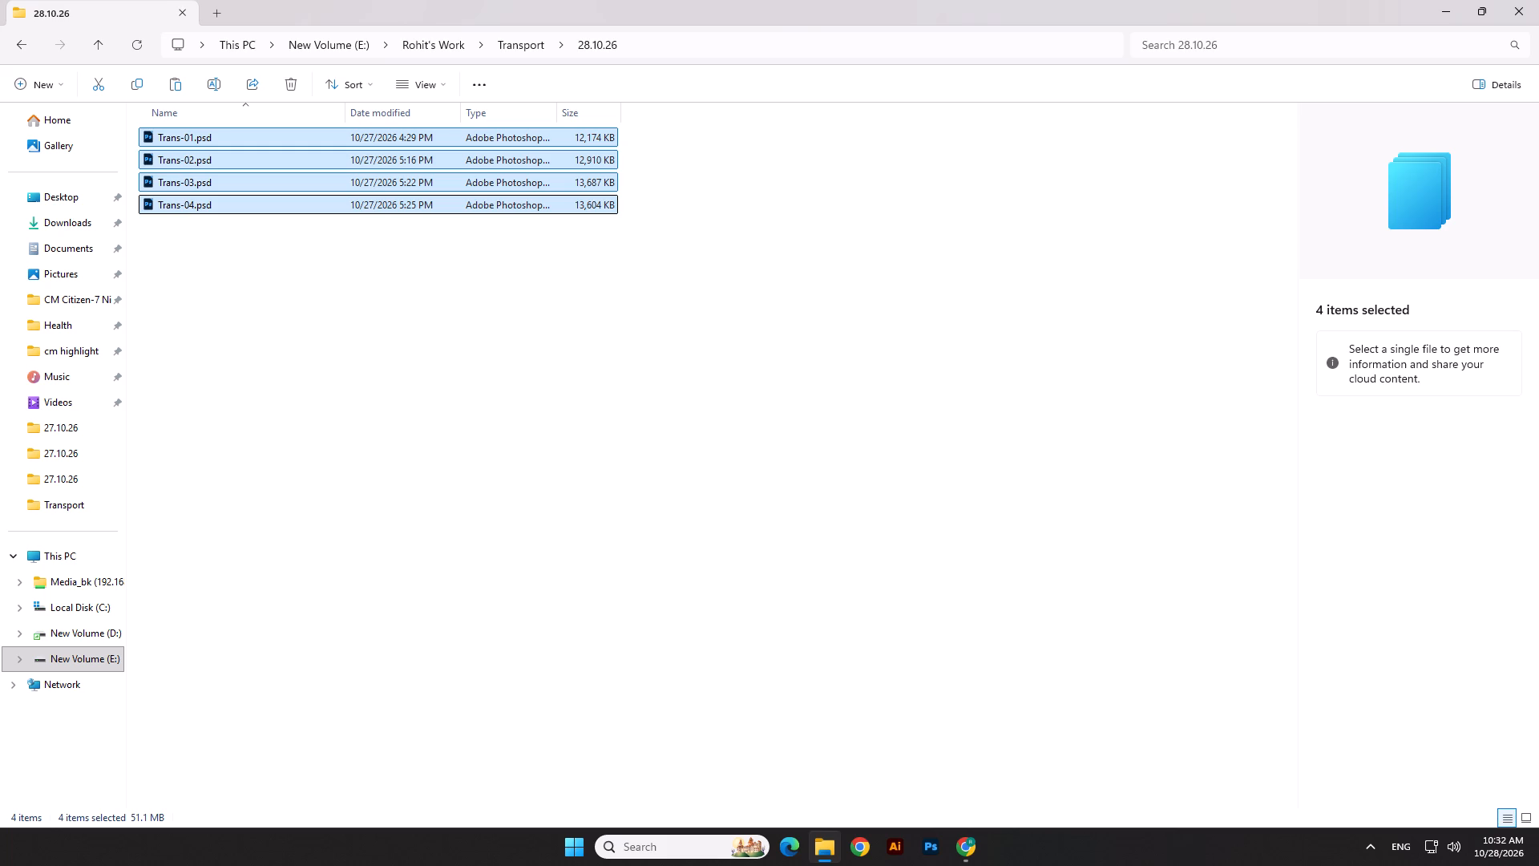
ctrl+scroll(835, 473, up, 20)
ctrl+scroll(835, 473, up, 12)
click(782, 473)
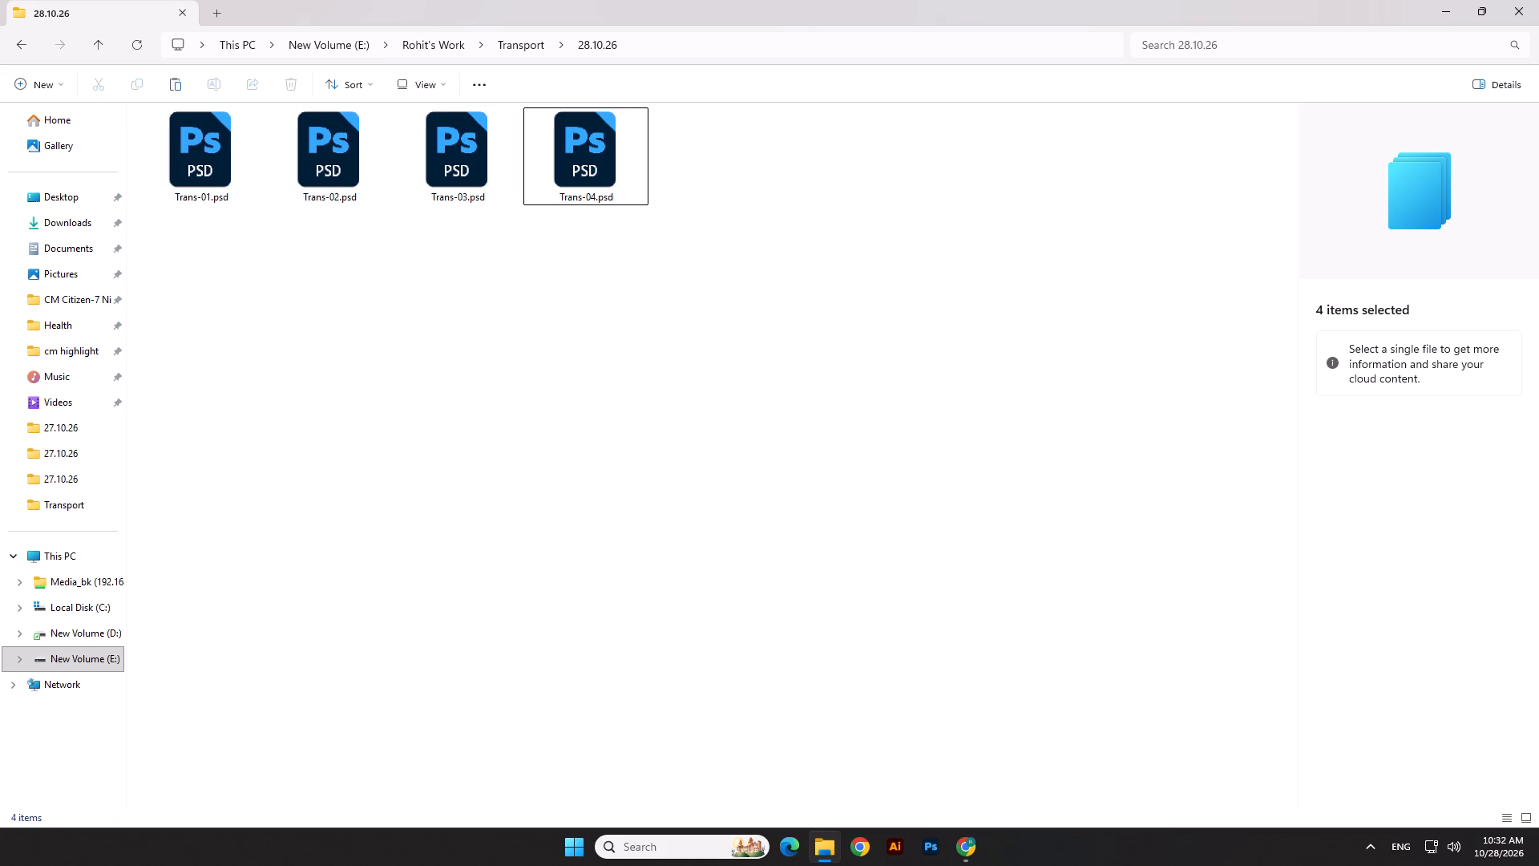
Open Trans-01.psd from the 28.10.26 folder in Photoshop.
double_click(220, 156)
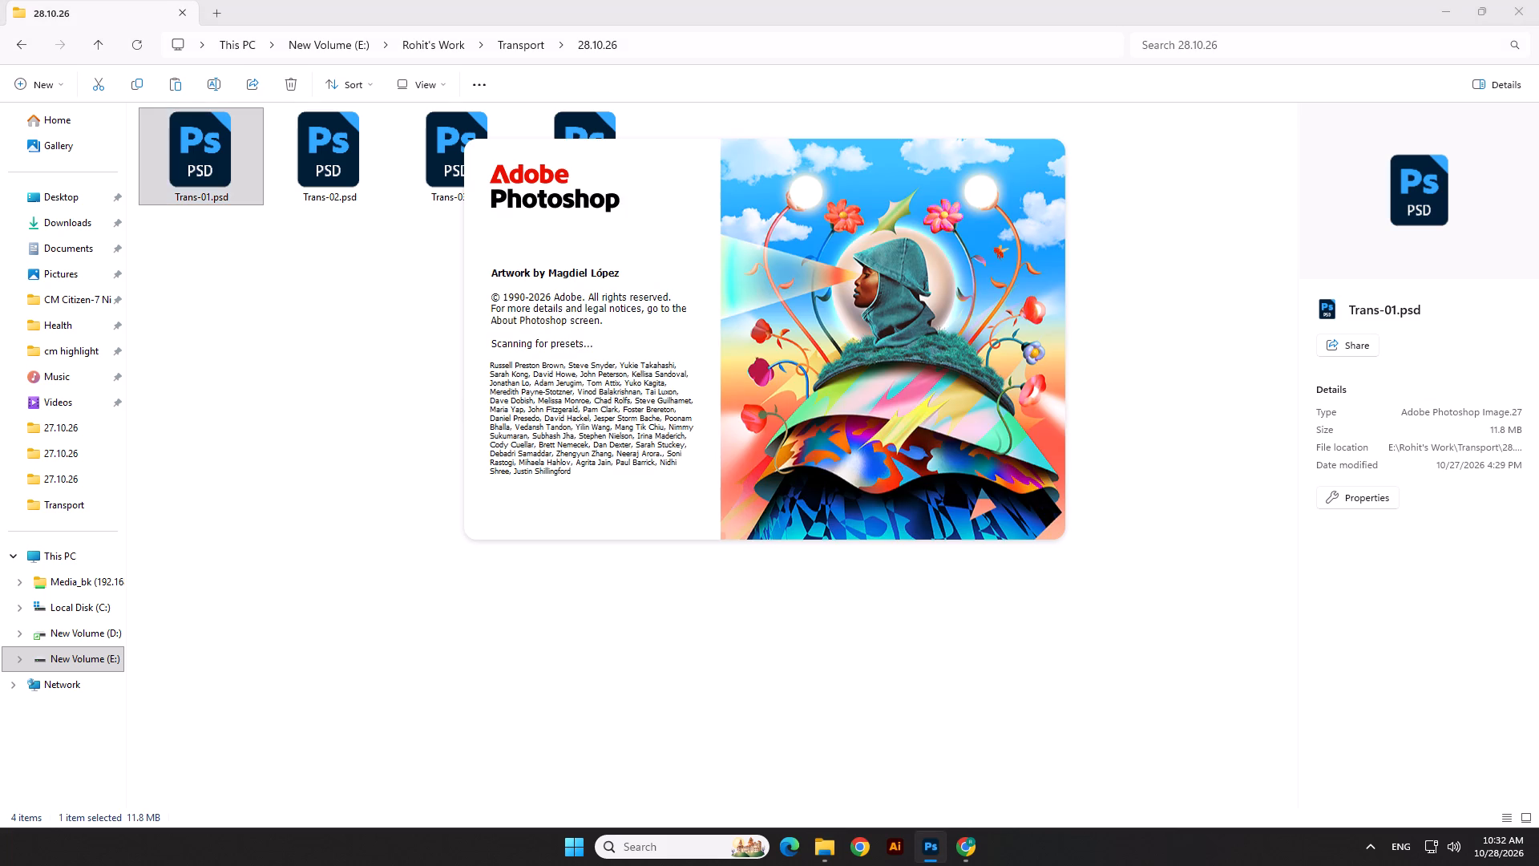
click(836, 841)
click(900, 683)
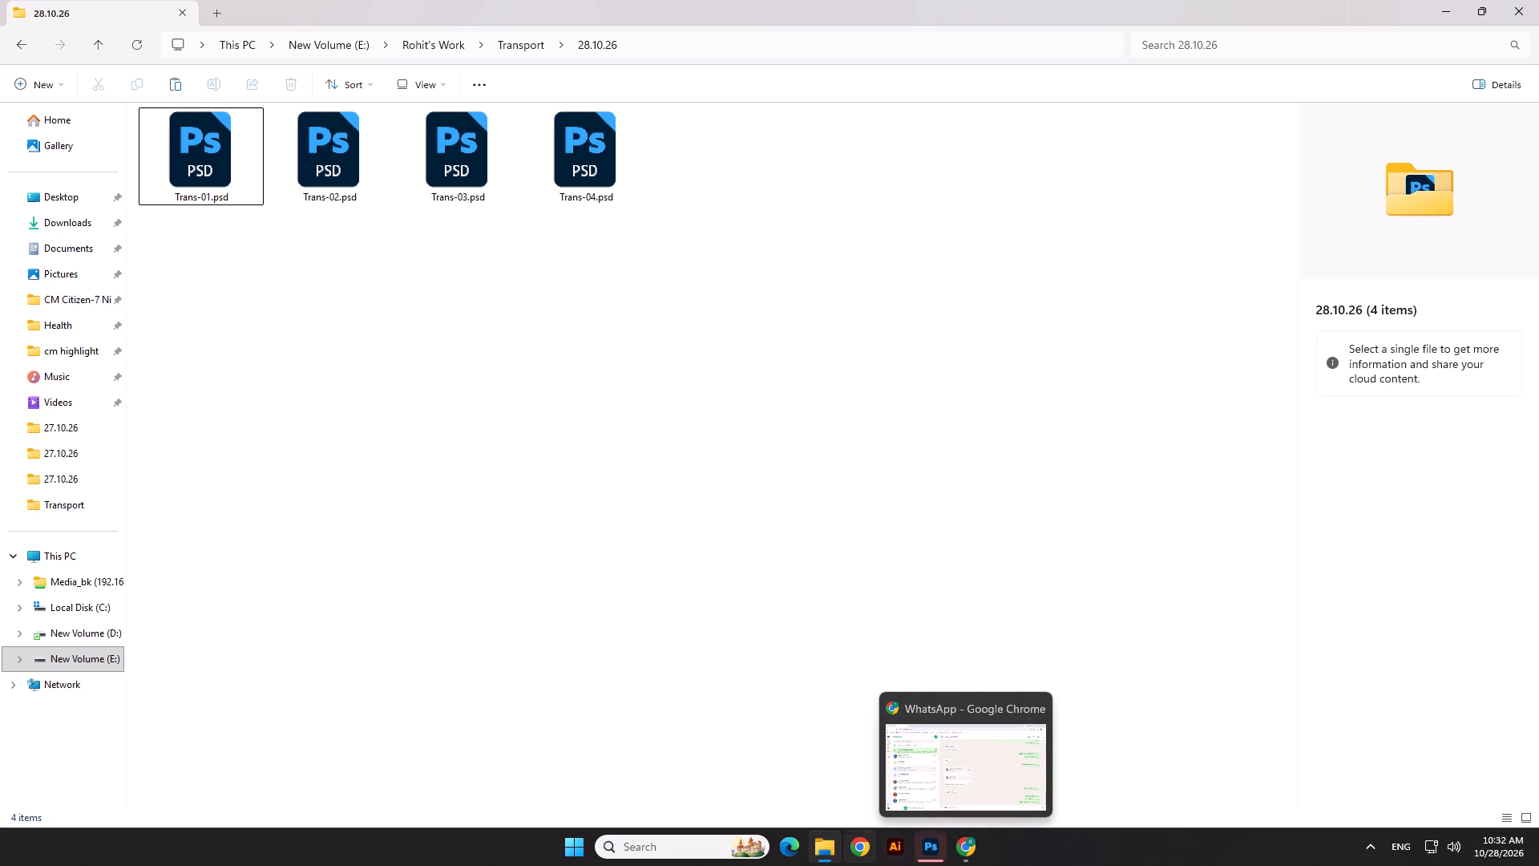
Place the Transport Department logo, Layer 2 (1).png, from the Downloads folder into the Trans-01.psd document in Photoshop.
click(830, 842)
click(829, 843)
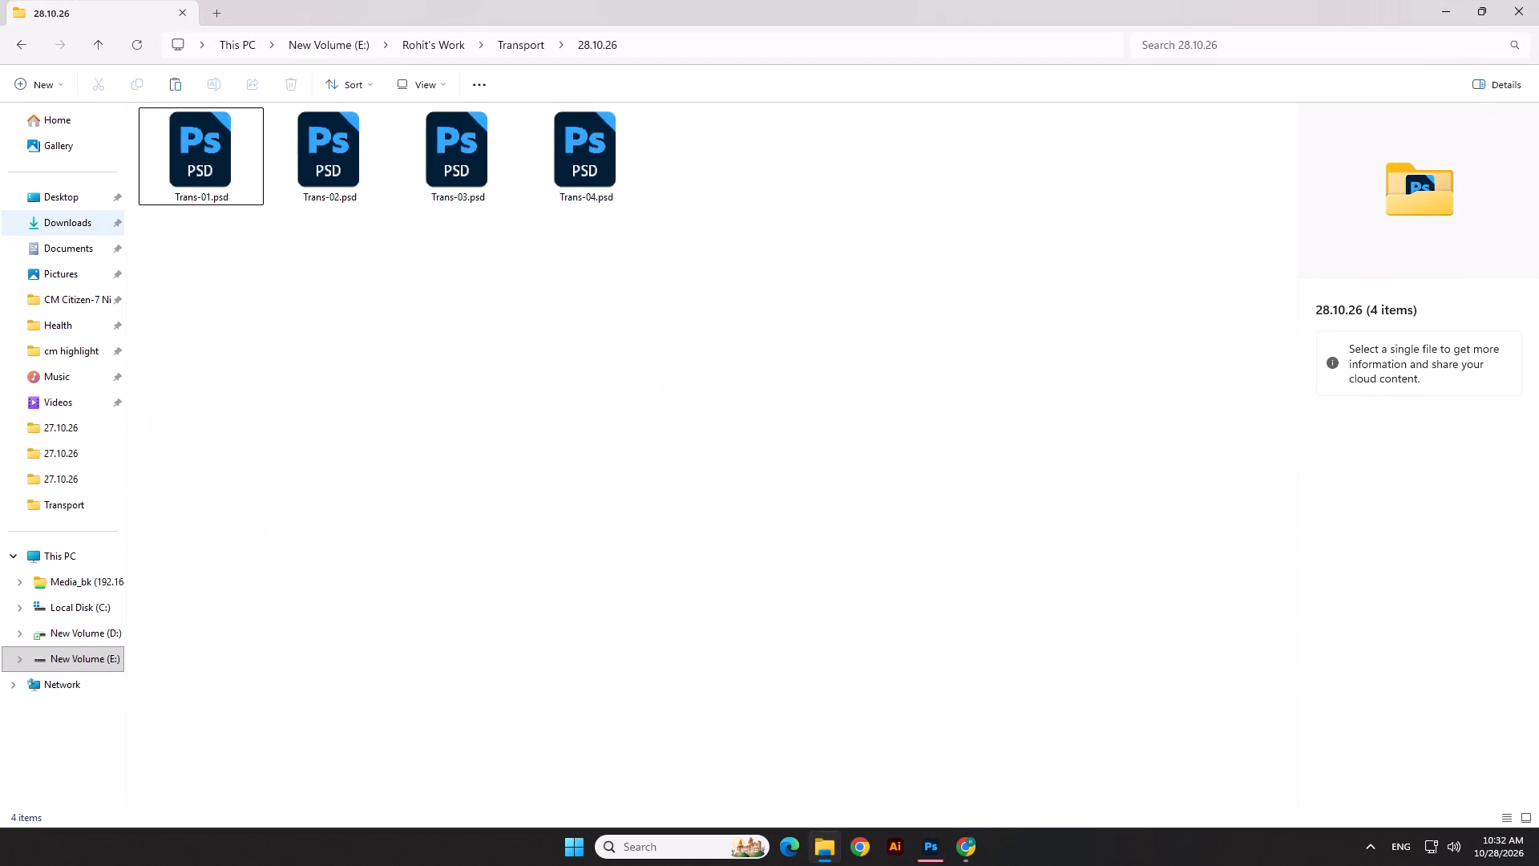
click(84, 225)
drag(174, 191, 357, 485)
key(alt+Tab)
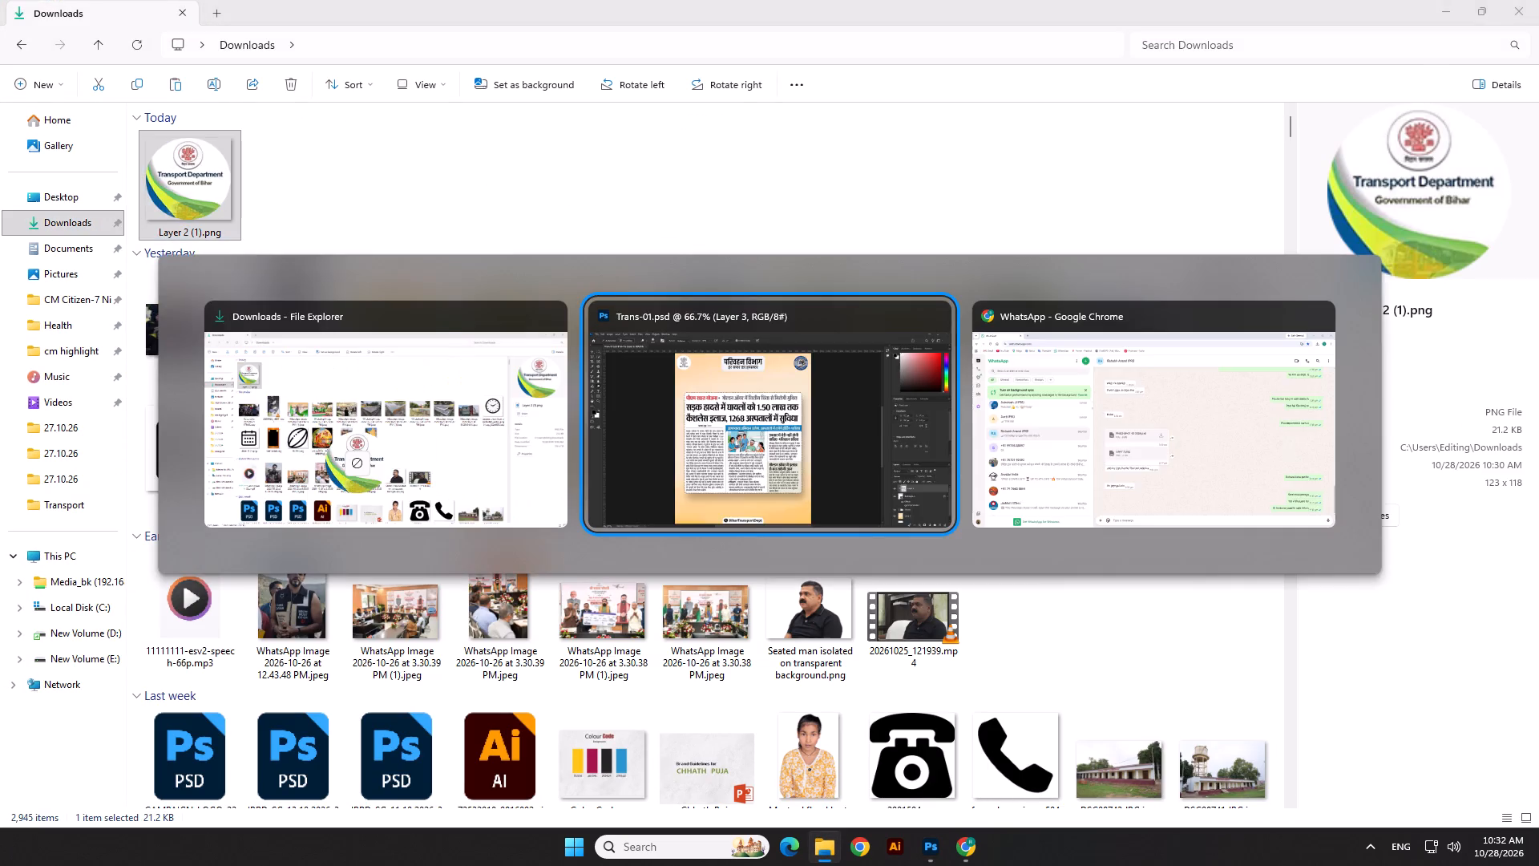
drag(357, 485, 697, 390)
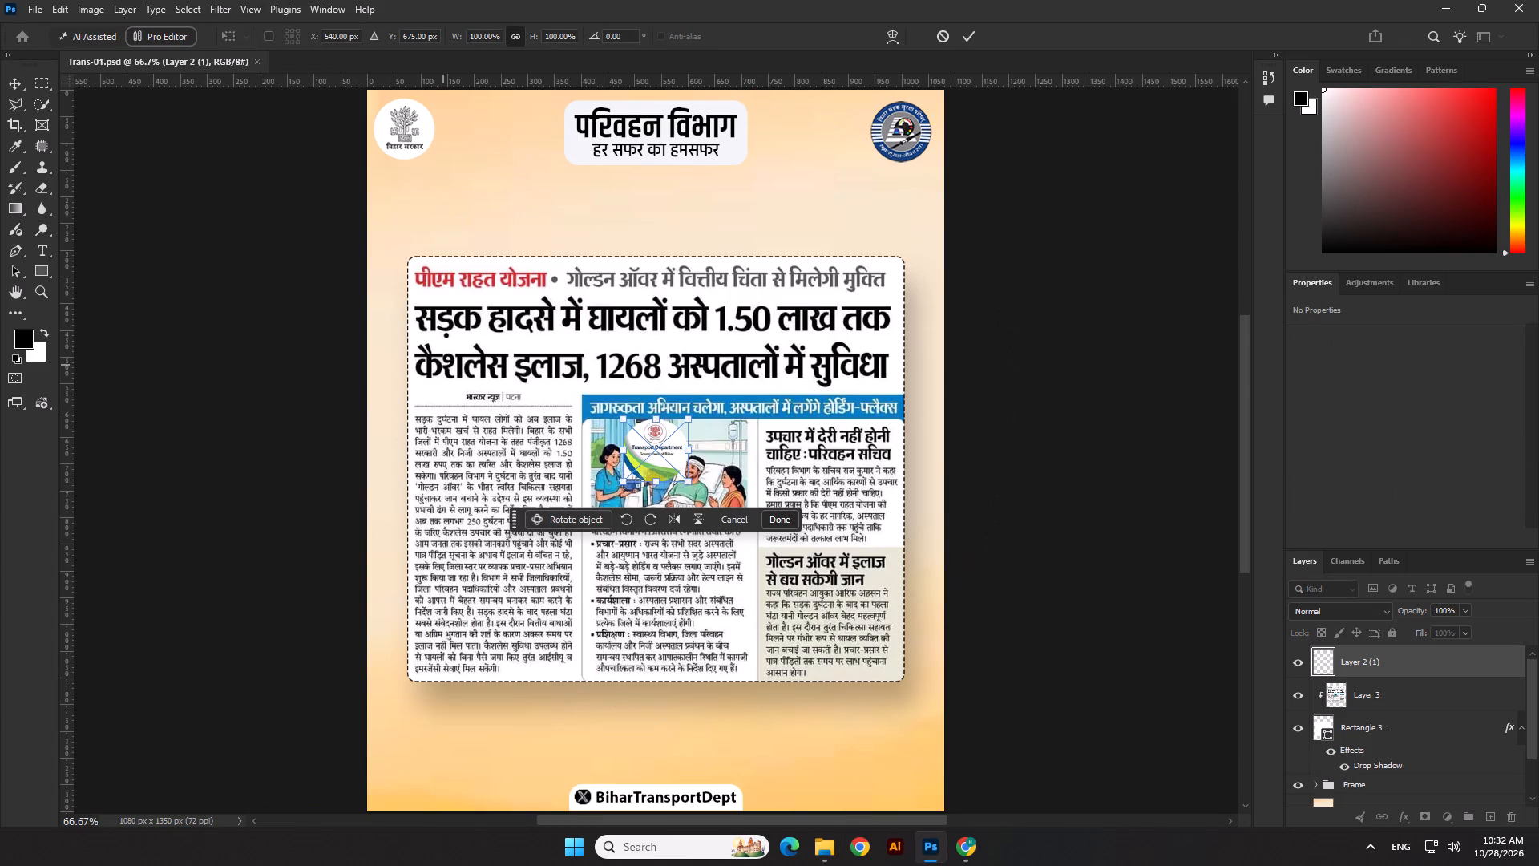
click(10, 86)
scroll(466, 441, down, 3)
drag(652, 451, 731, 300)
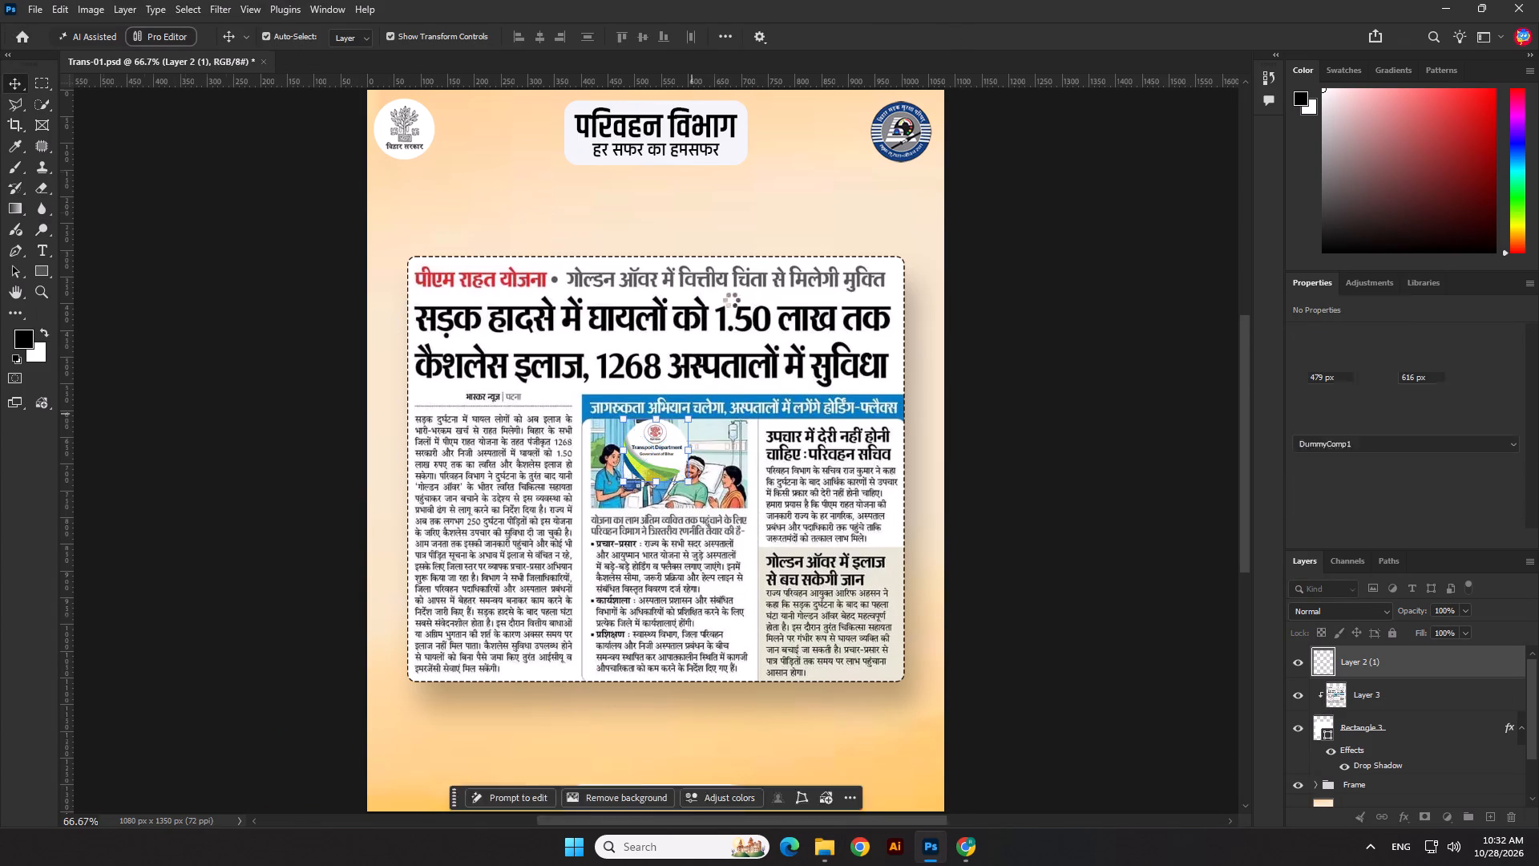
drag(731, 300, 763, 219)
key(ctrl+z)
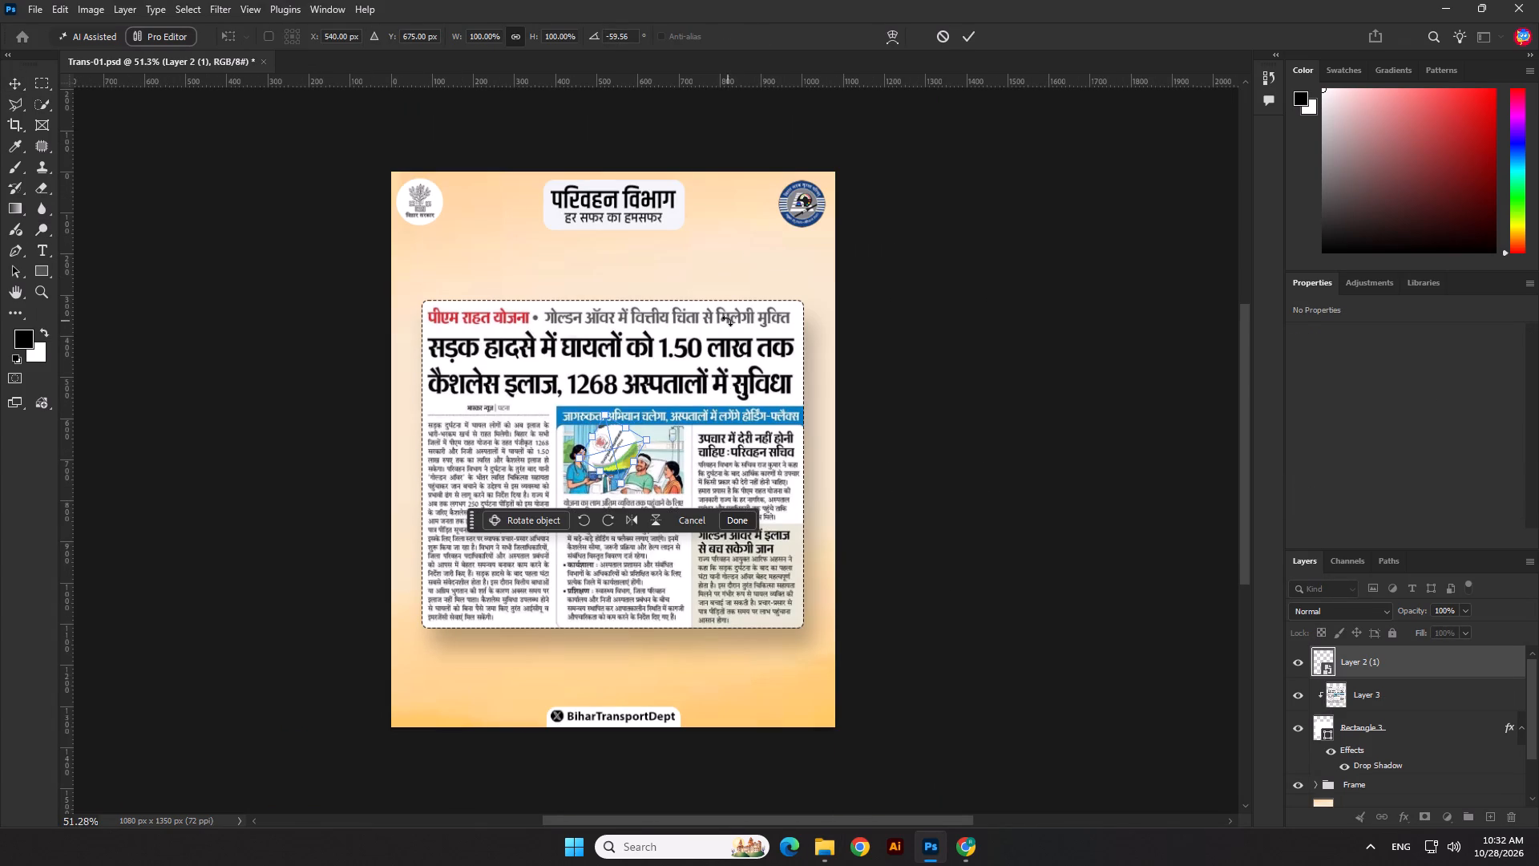
Move the placed Transport Department logo into the poster's header, beside the round blue road safety emblem.
scroll(620, 424, up, 2)
drag(612, 459, 712, 306)
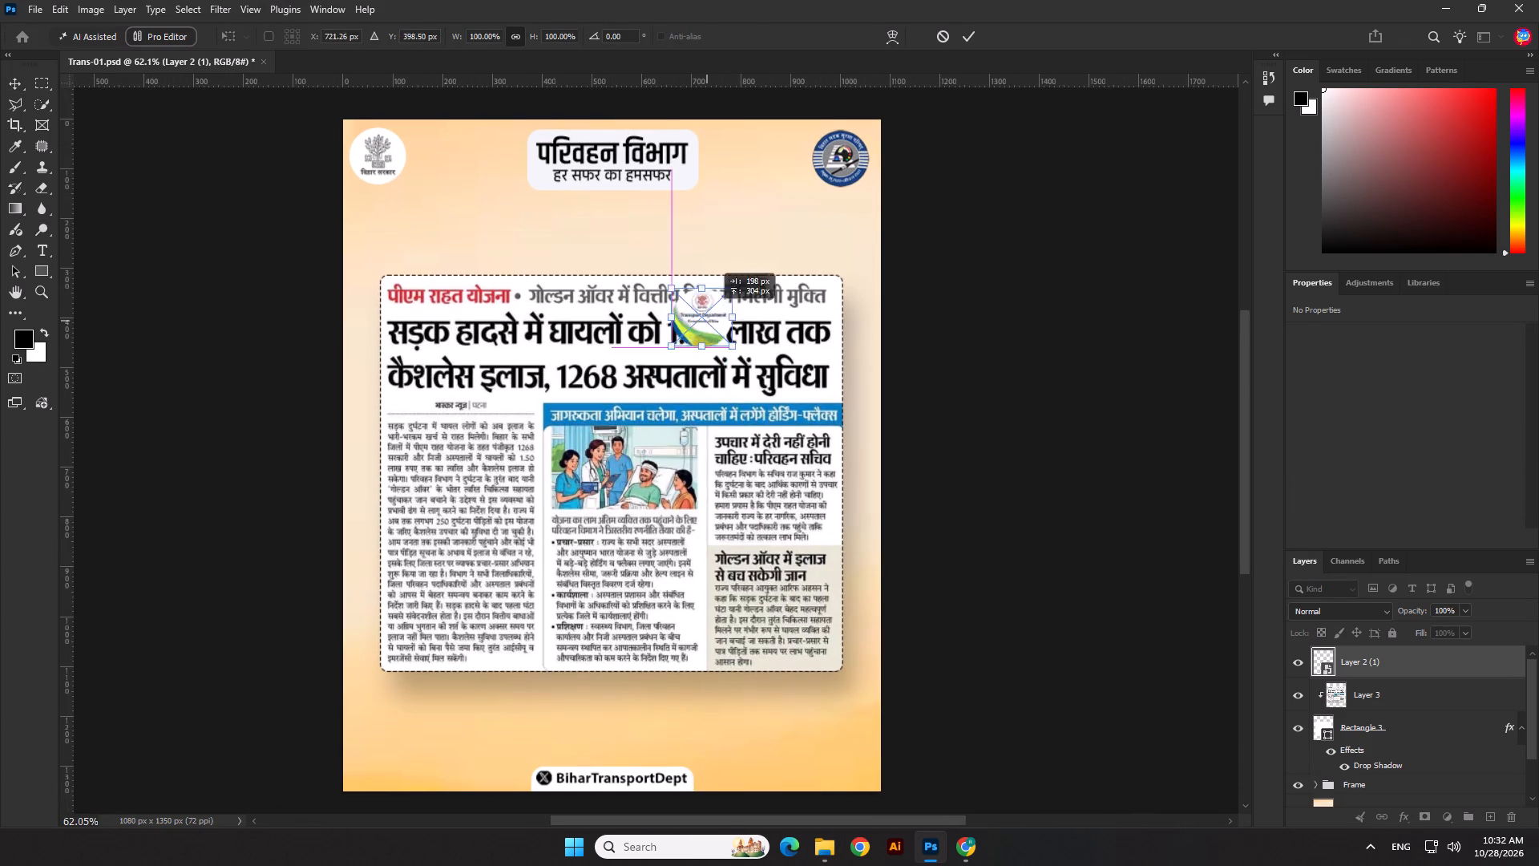
drag(712, 306, 775, 163)
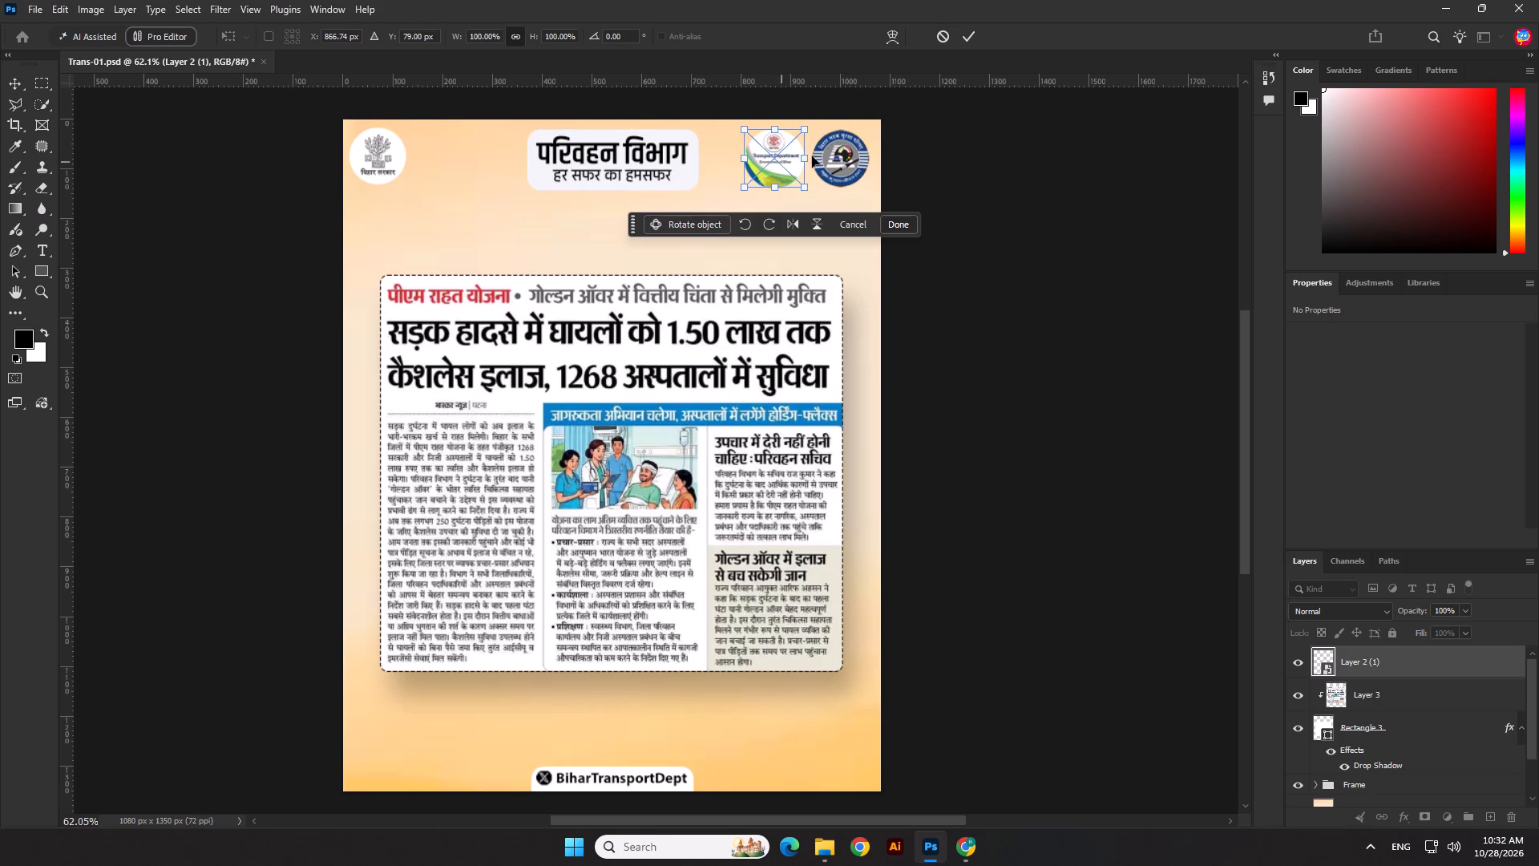
scroll(833, 152, up, 6)
key(Return)
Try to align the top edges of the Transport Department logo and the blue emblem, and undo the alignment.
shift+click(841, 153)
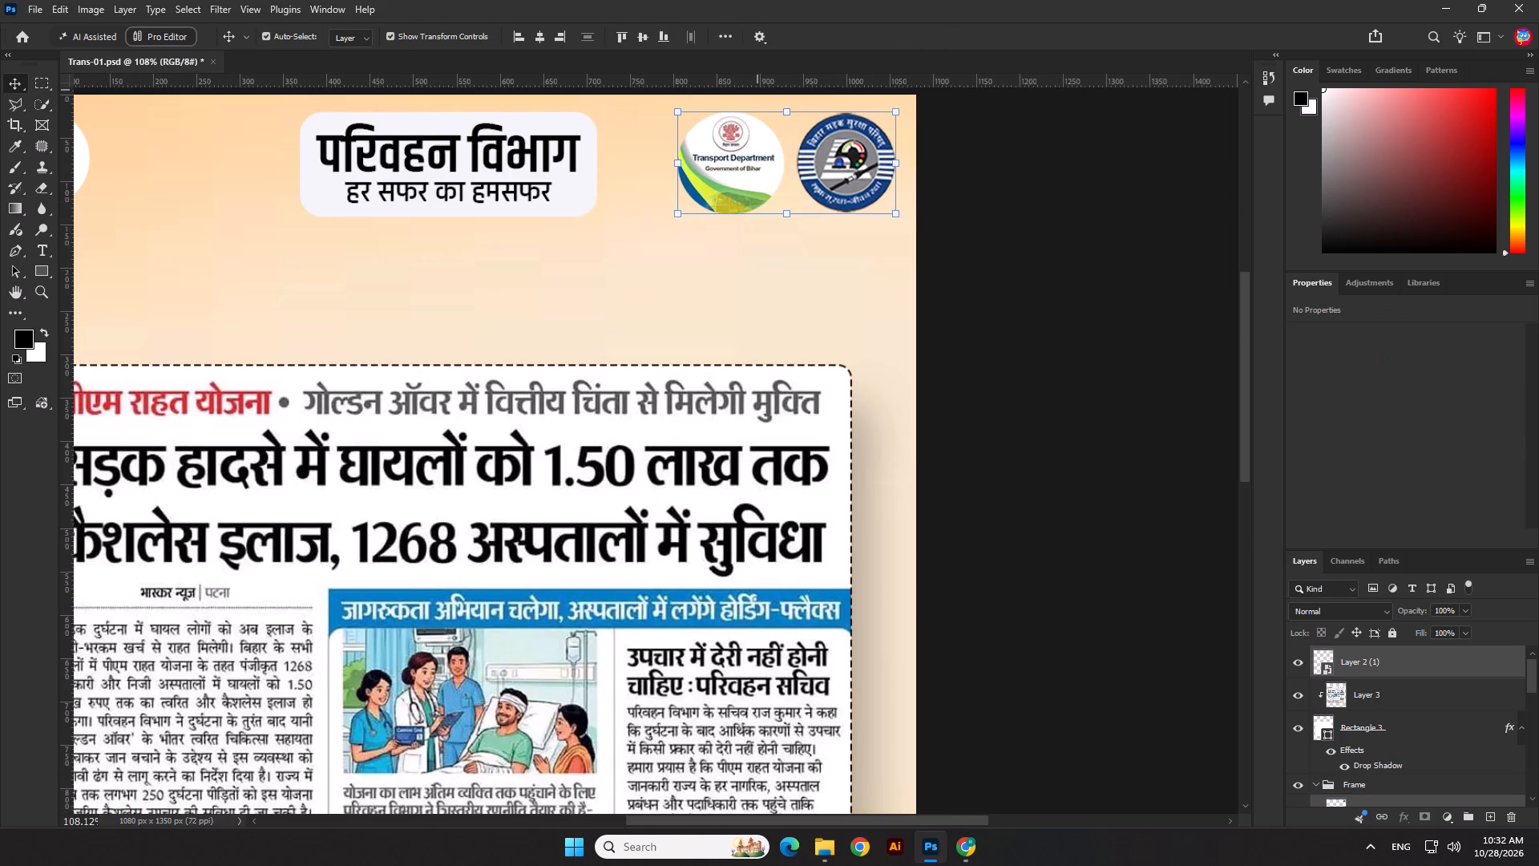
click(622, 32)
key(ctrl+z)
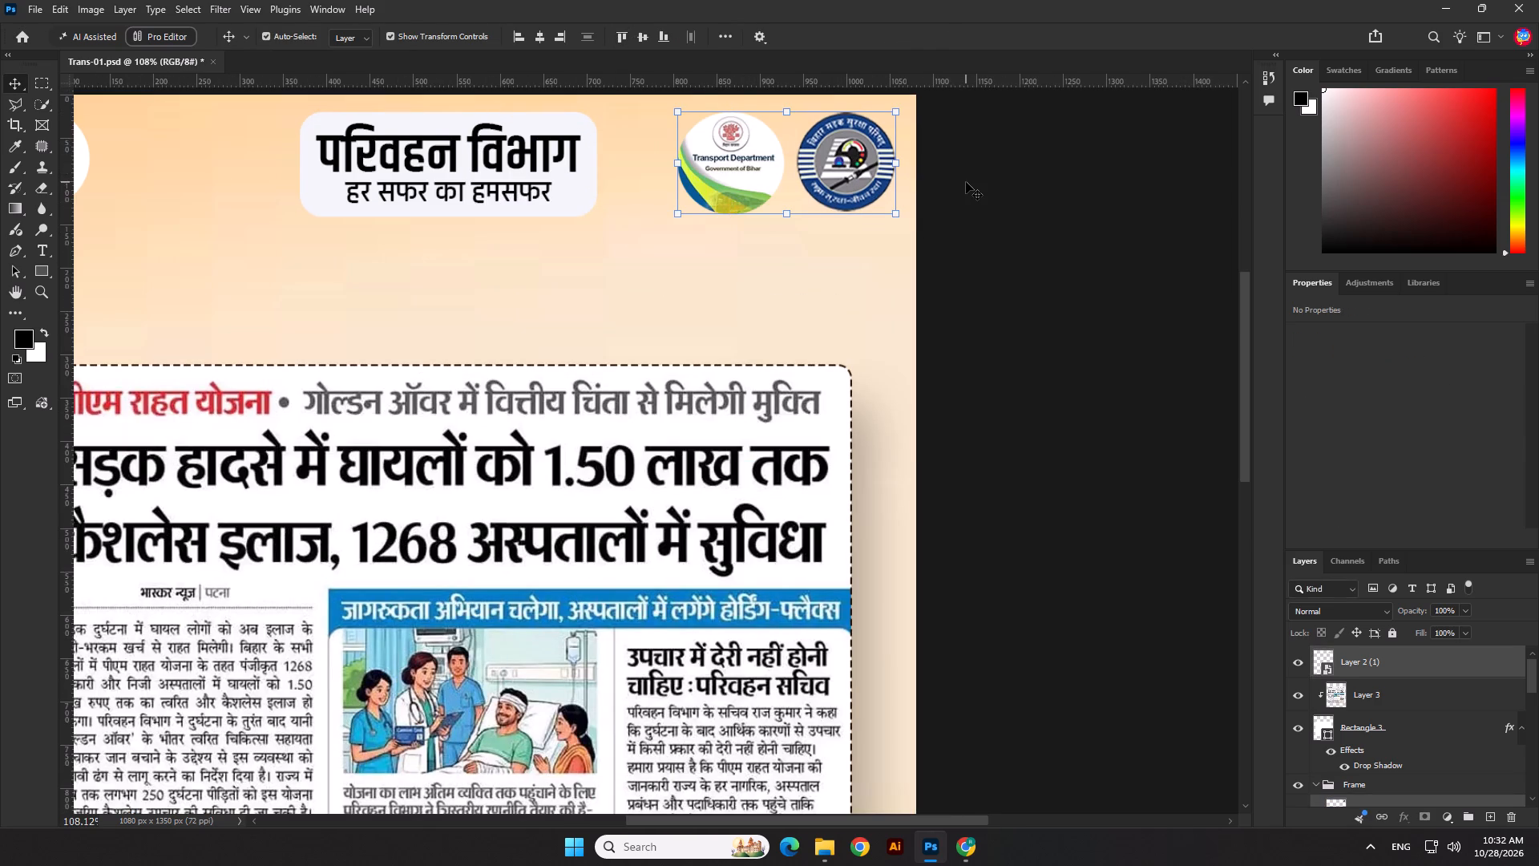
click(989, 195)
Move the Transport Department logo over the blue emblem and scale it to match, about 119 × 114 px.
scroll(769, 169, up, 3)
drag(753, 157, 899, 160)
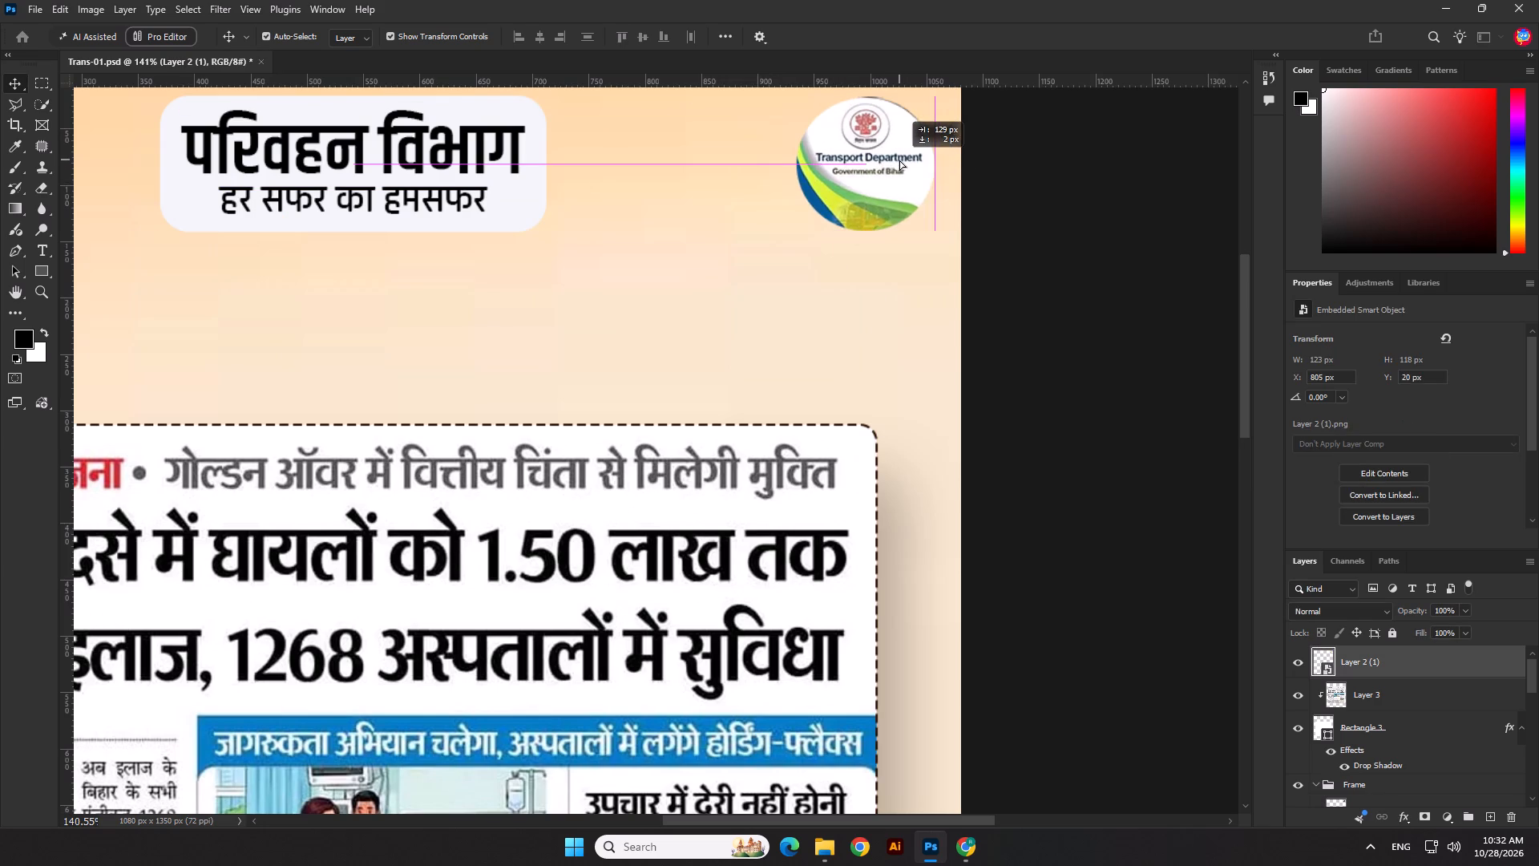
drag(899, 160, 901, 160)
click(863, 230)
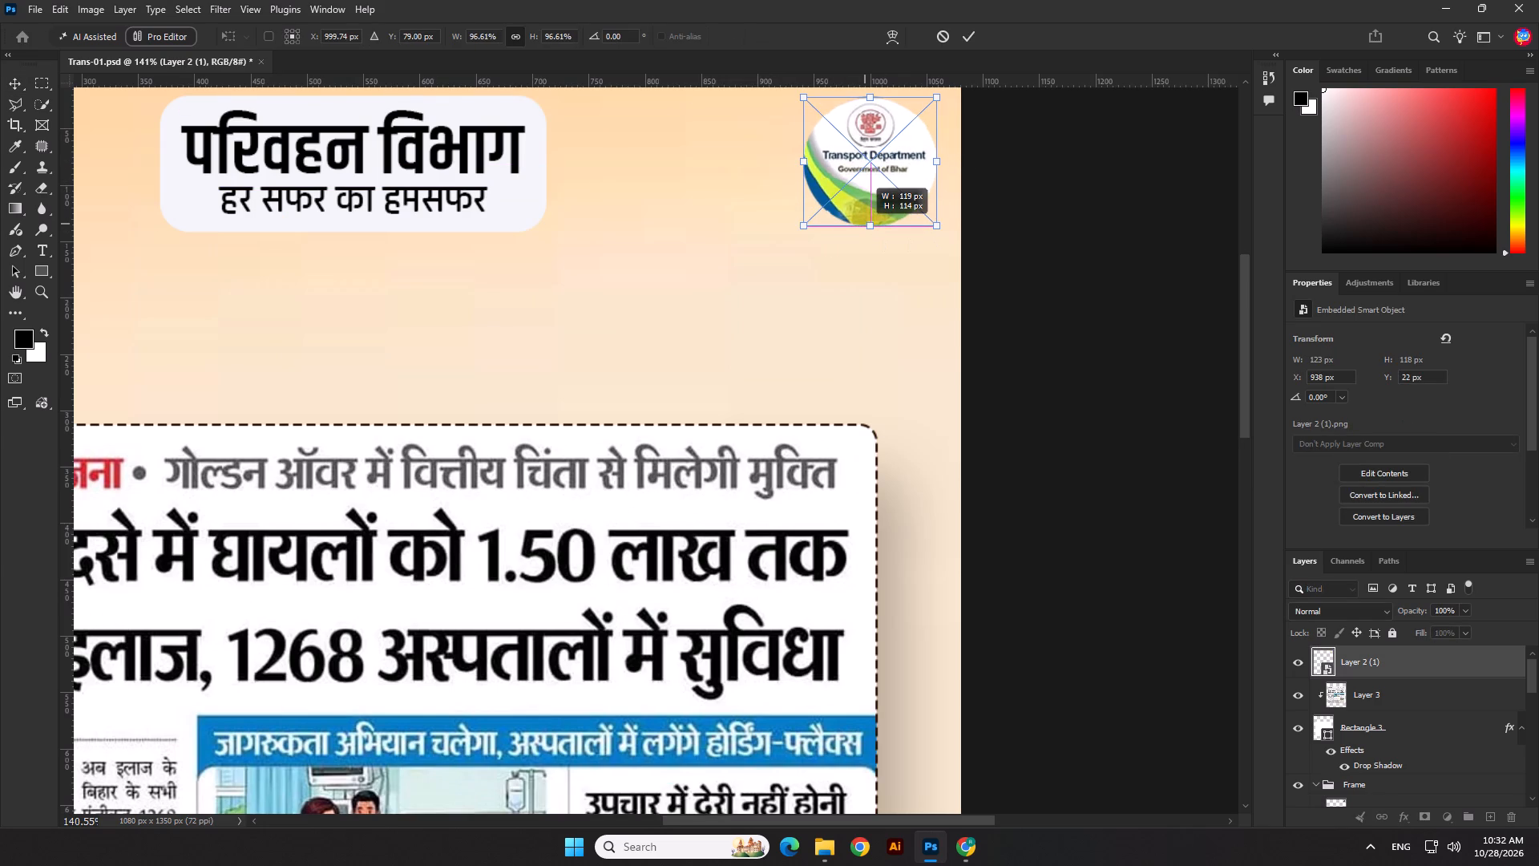
key(Return)
Move the resized logo off the blue emblem to its left side and align the top edges of both.
shift+drag(882, 168, 774, 165)
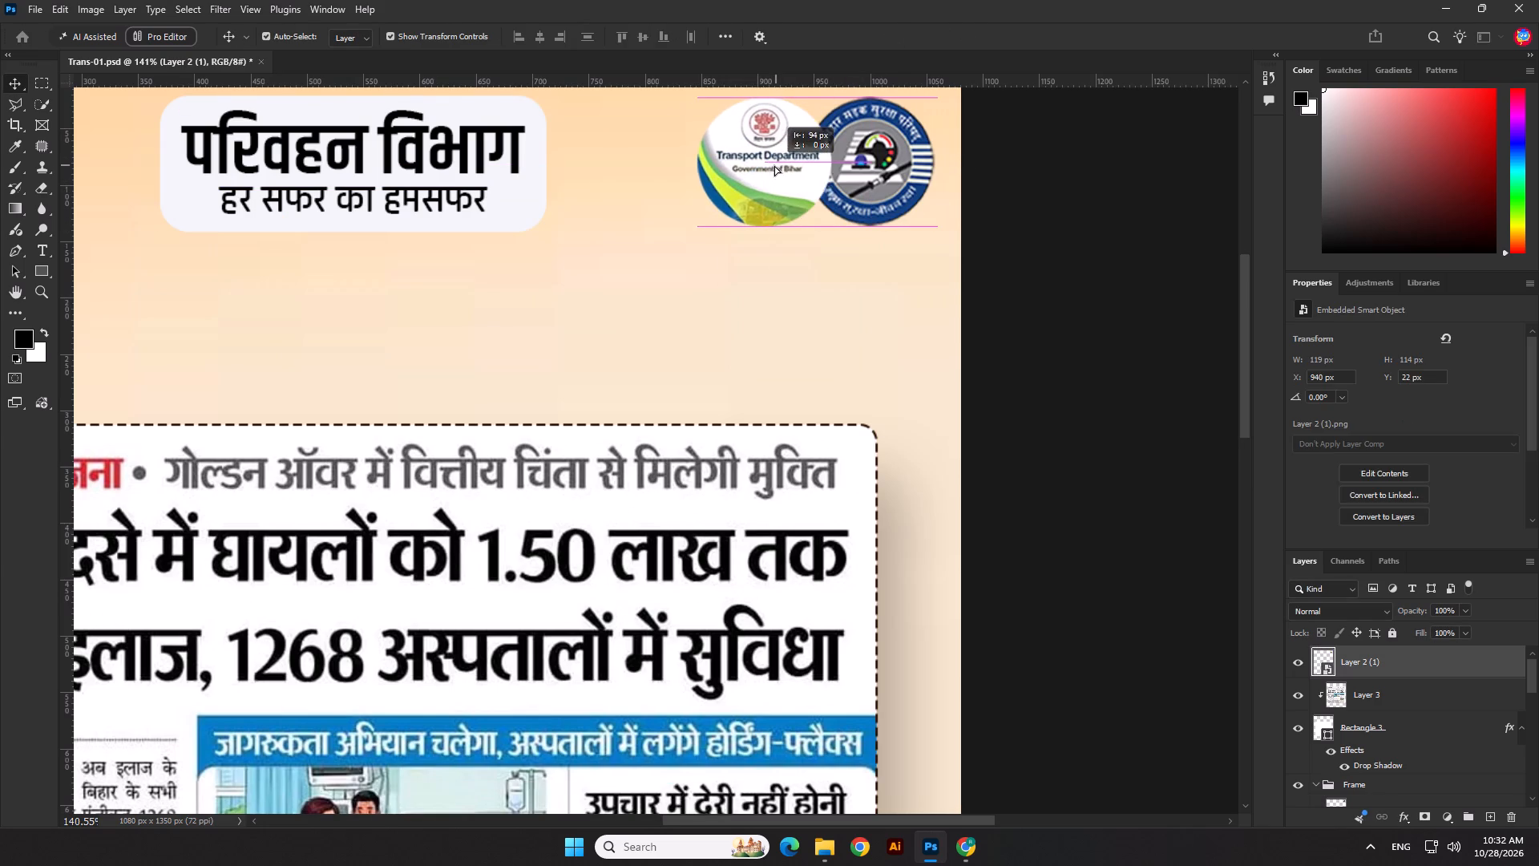
shift+drag(774, 165, 736, 170)
shift+click(869, 170)
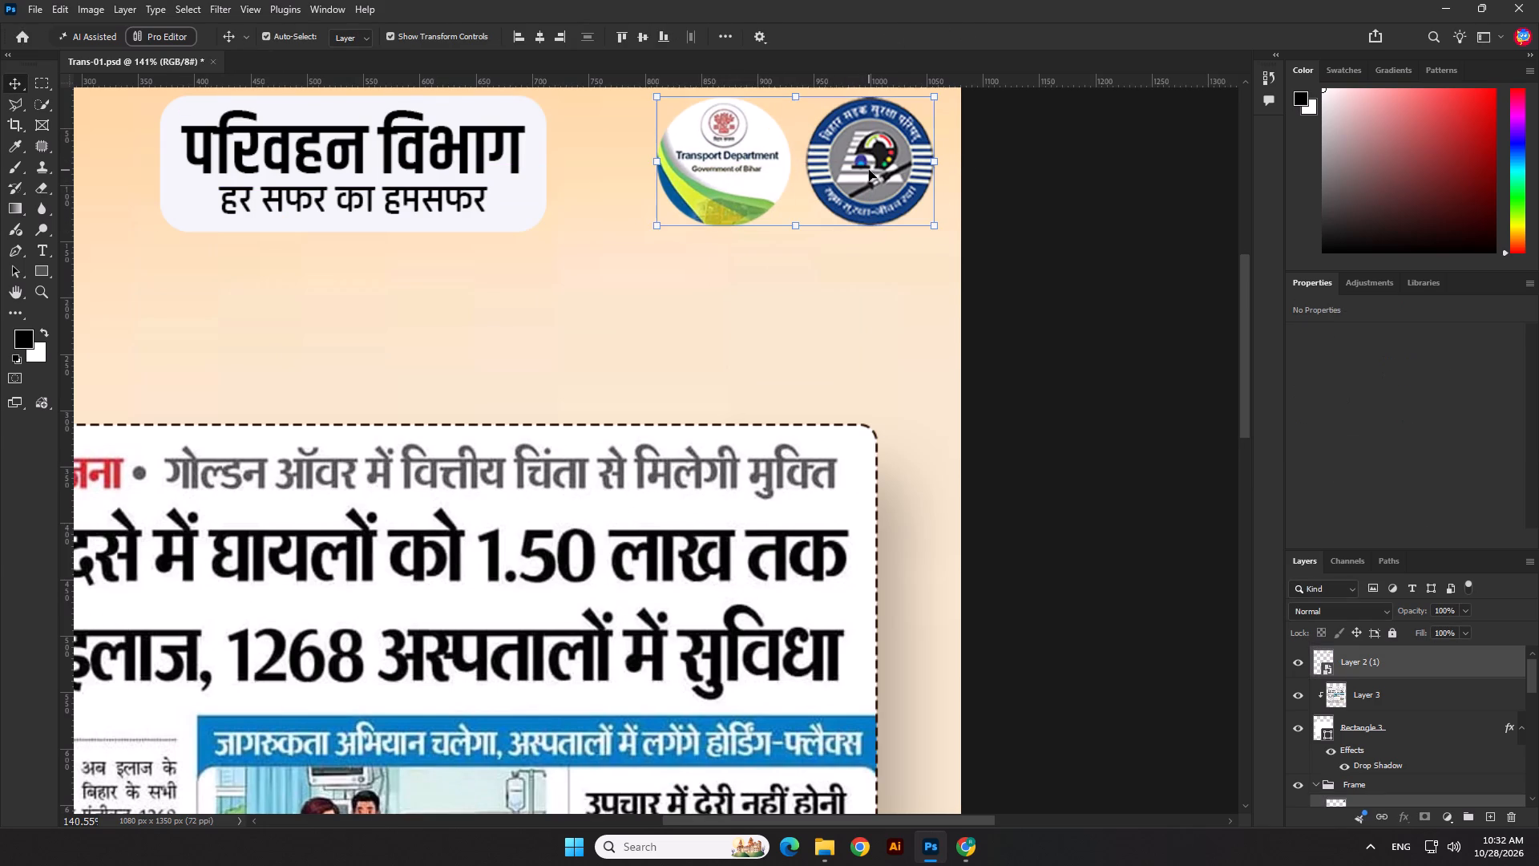
click(620, 33)
click(1016, 310)
Nudge the Transport Department logo closer to the blue emblem, to X 815 px, and deselect it.
scroll(887, 354, down, 5)
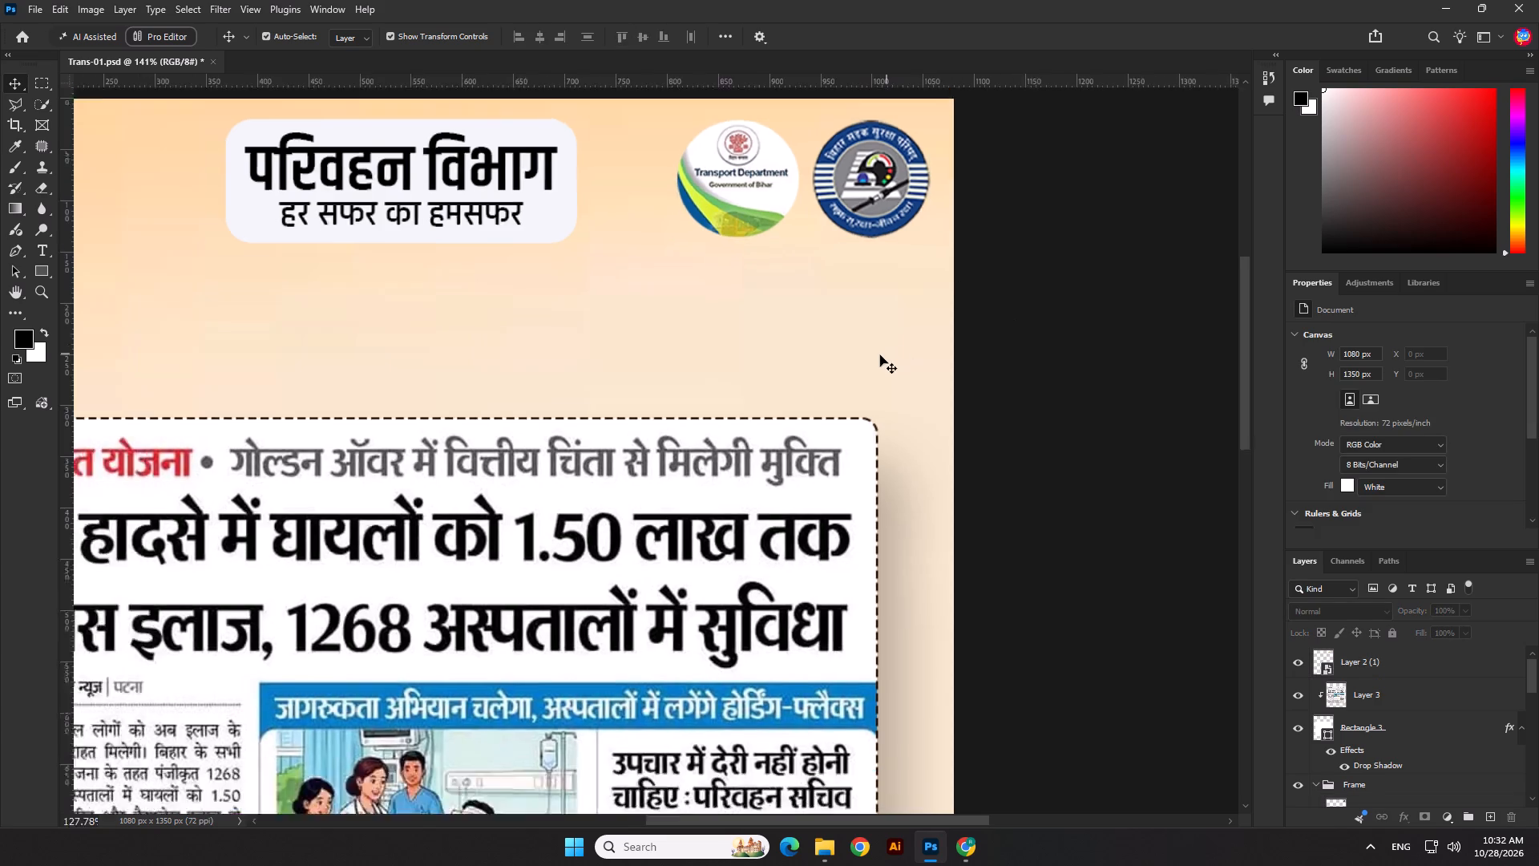
click(810, 241)
key(Right)
key(Right)
key(Right)
key(Right)
key(Right)
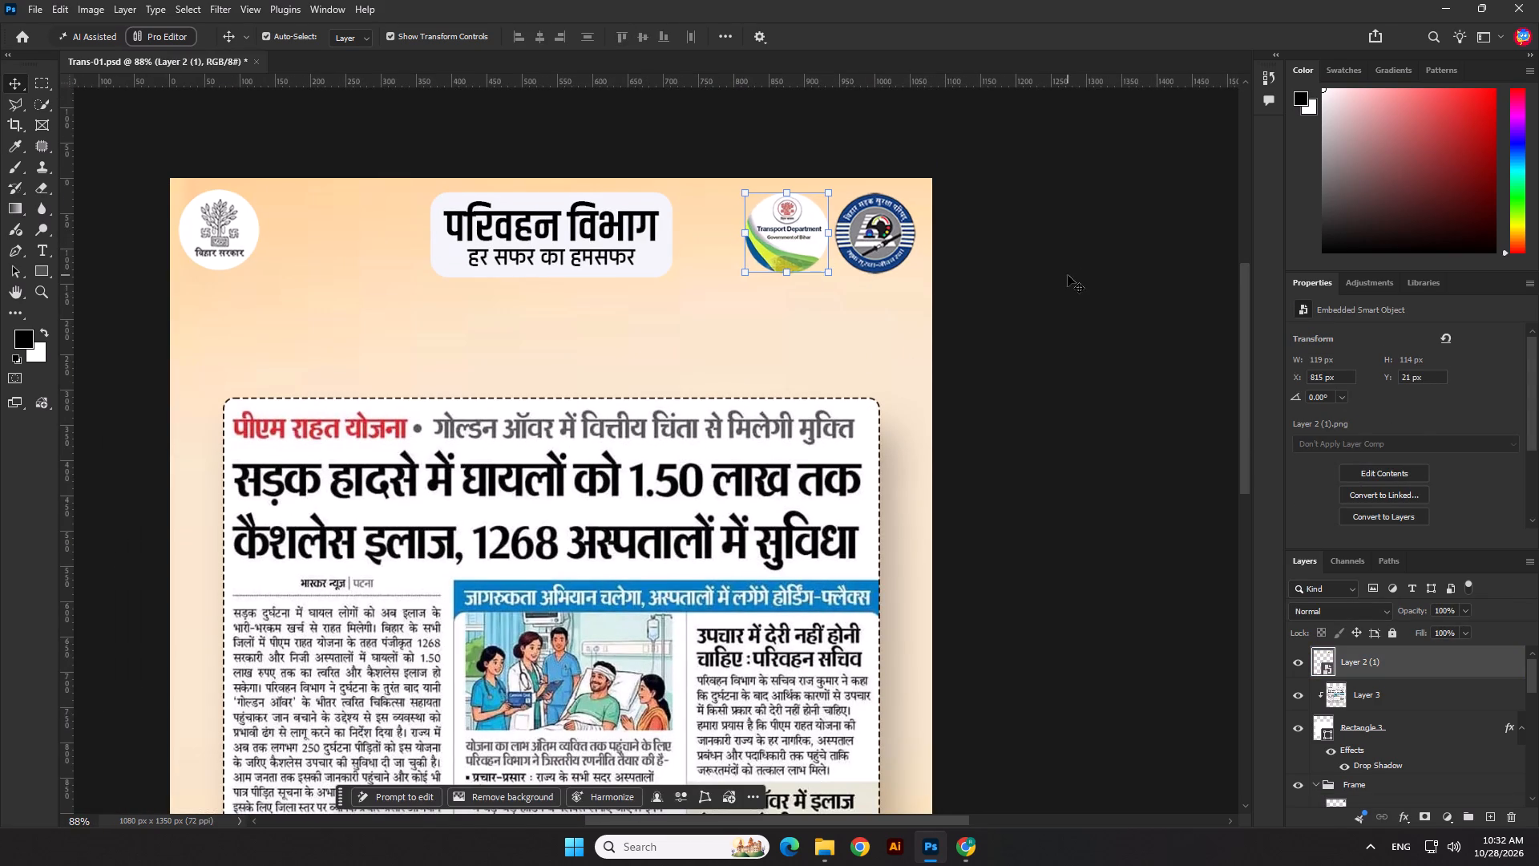
click(1068, 275)
scroll(998, 280, down, 9)
click(930, 466)
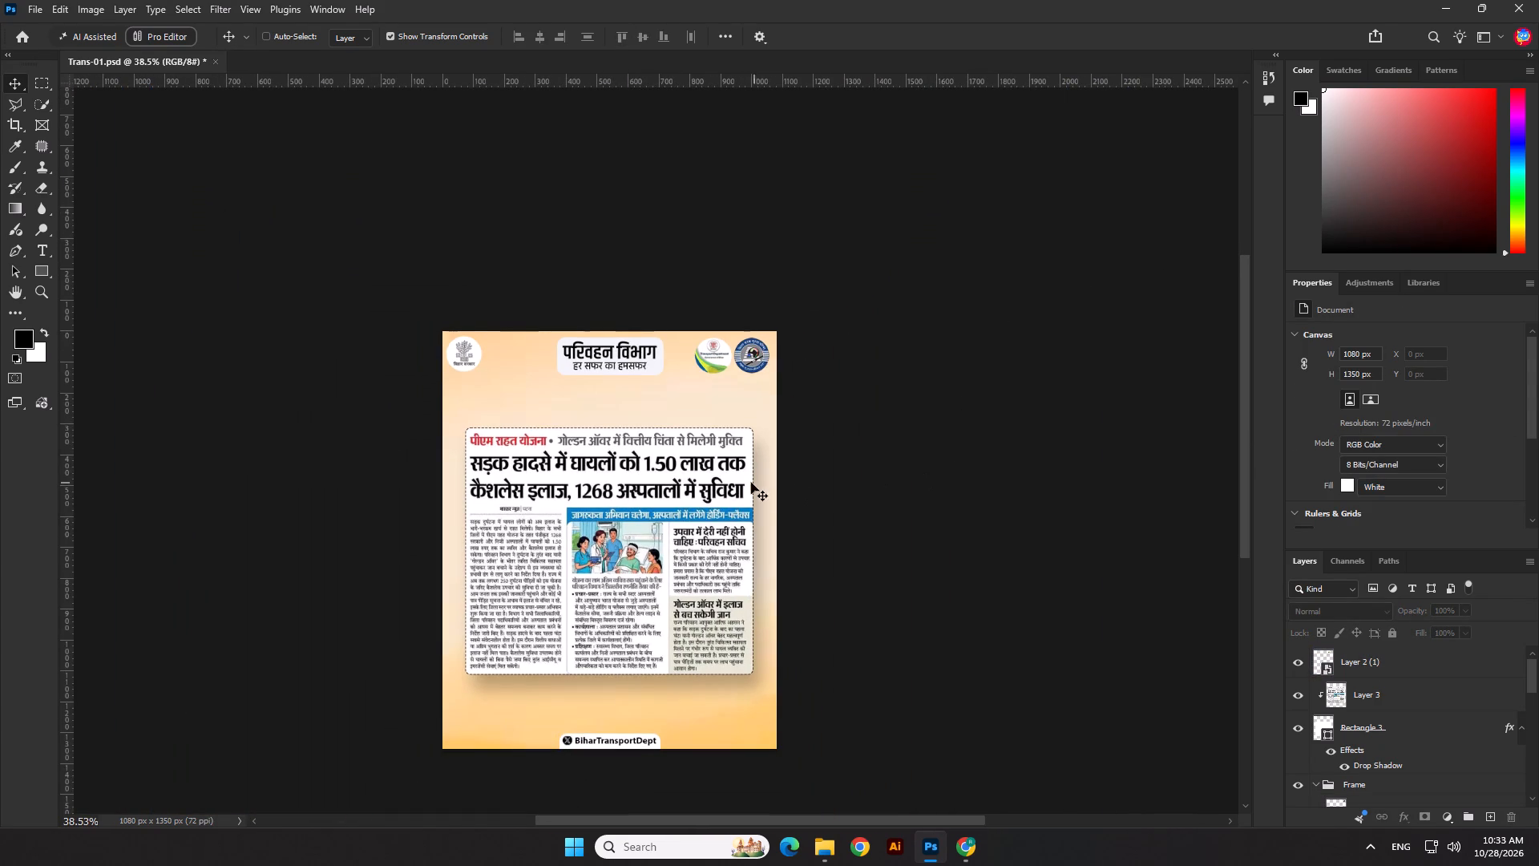
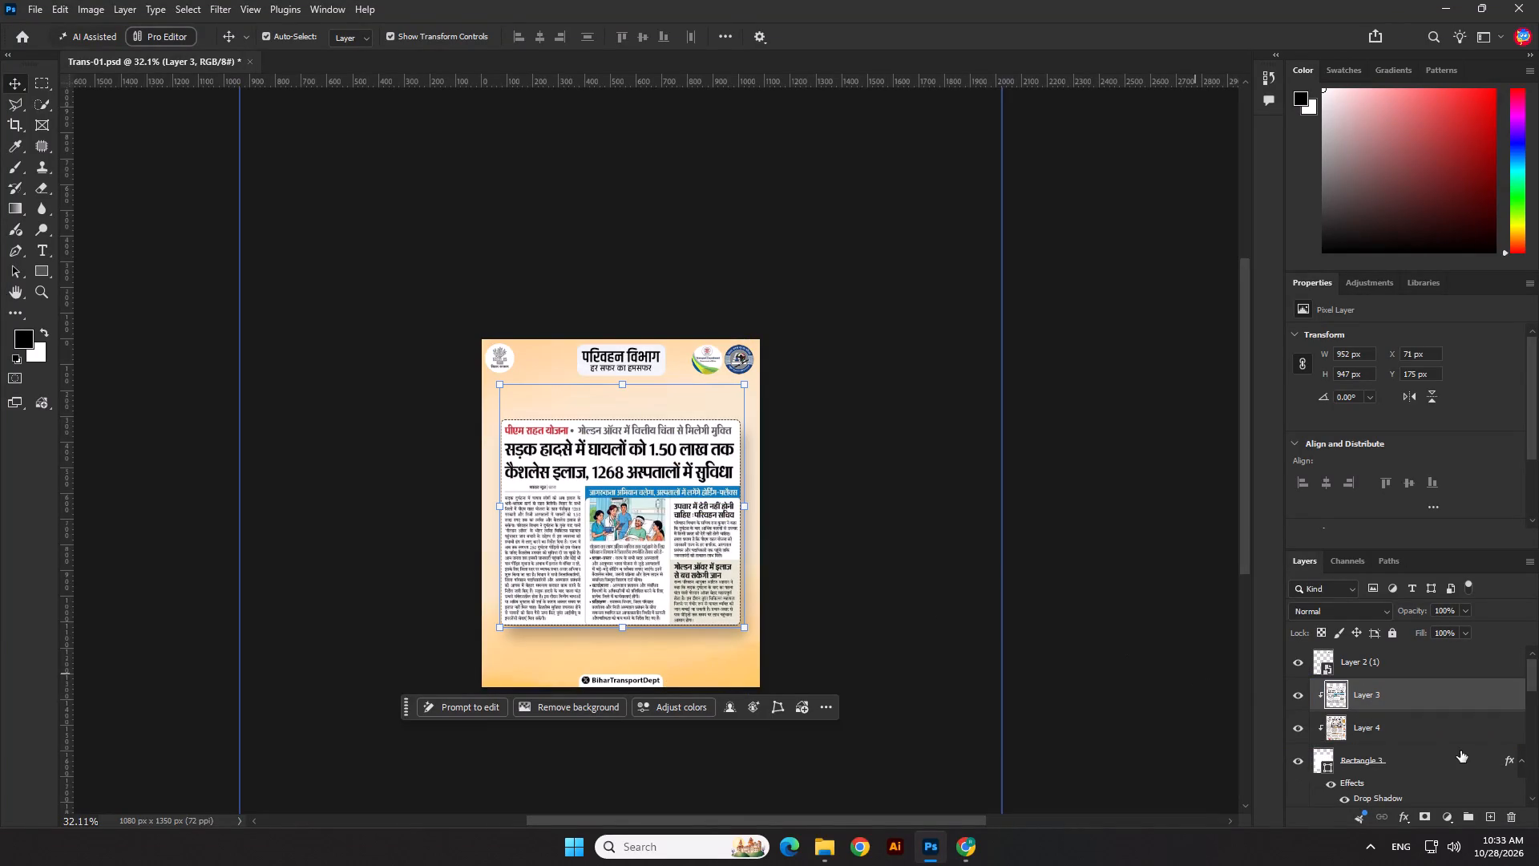
Delete Layer 4, the clipped image layer between Layer 3 and the white rectangle.
click(1382, 739)
key(Delete)
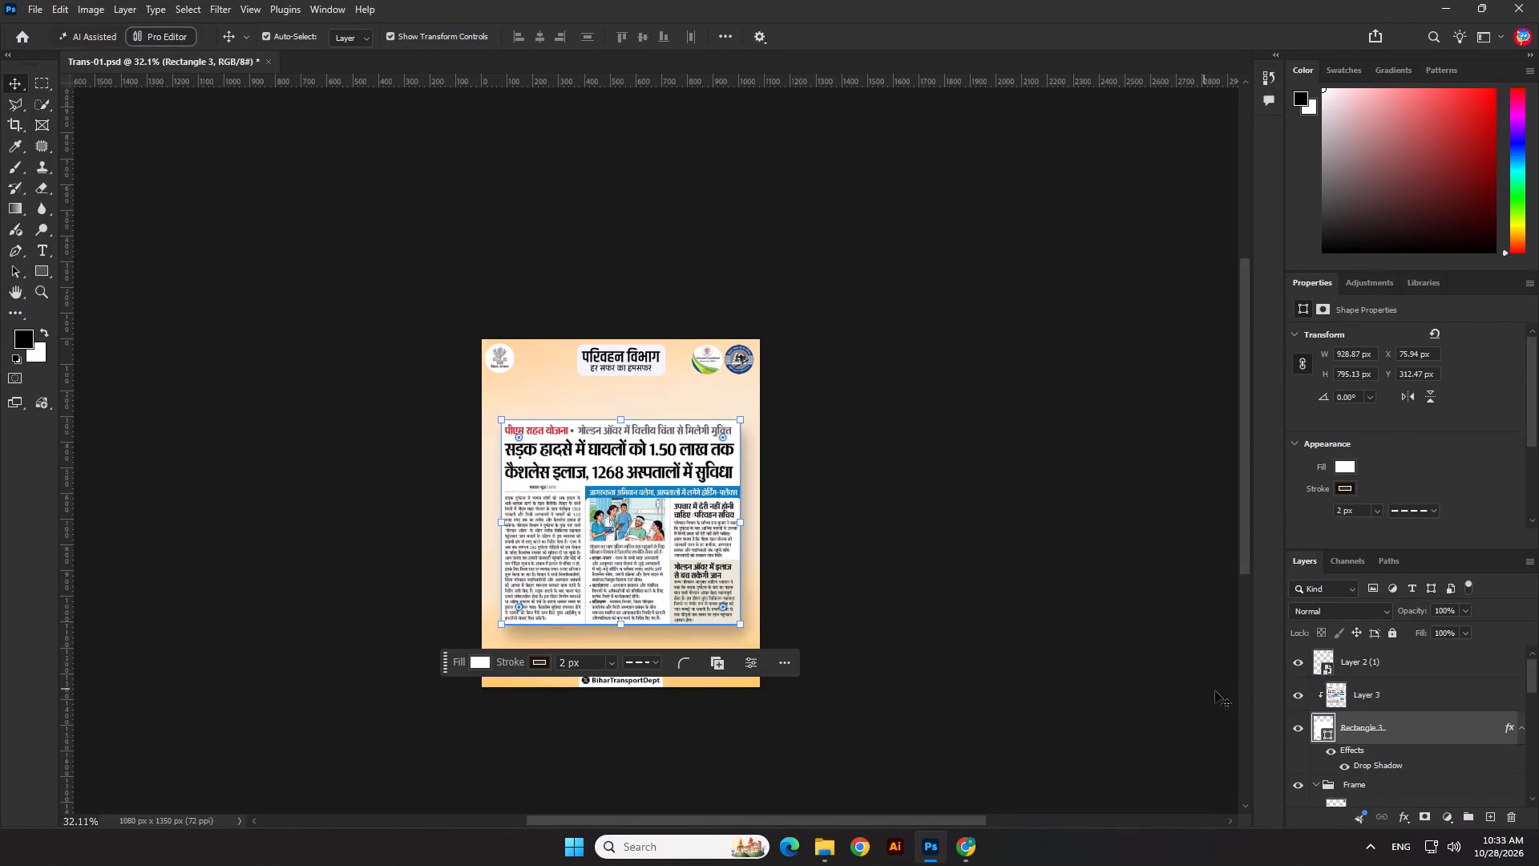
Stretch the white rectangle behind the news clipping down towards the poster's bottom edge, to about 1037 px high.
click(1391, 725)
click(620, 419)
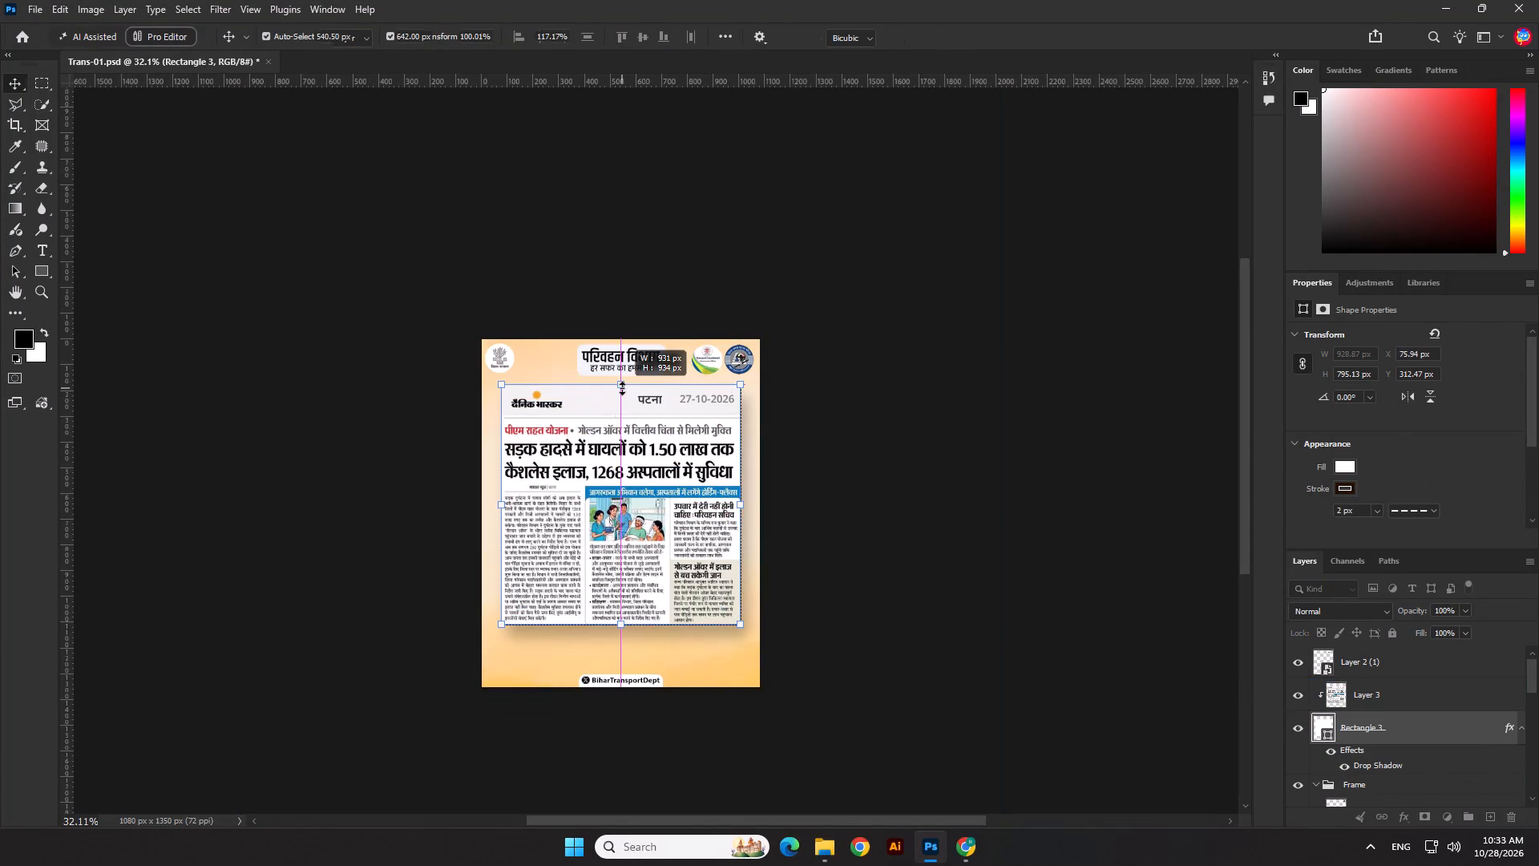
drag(626, 624, 626, 690)
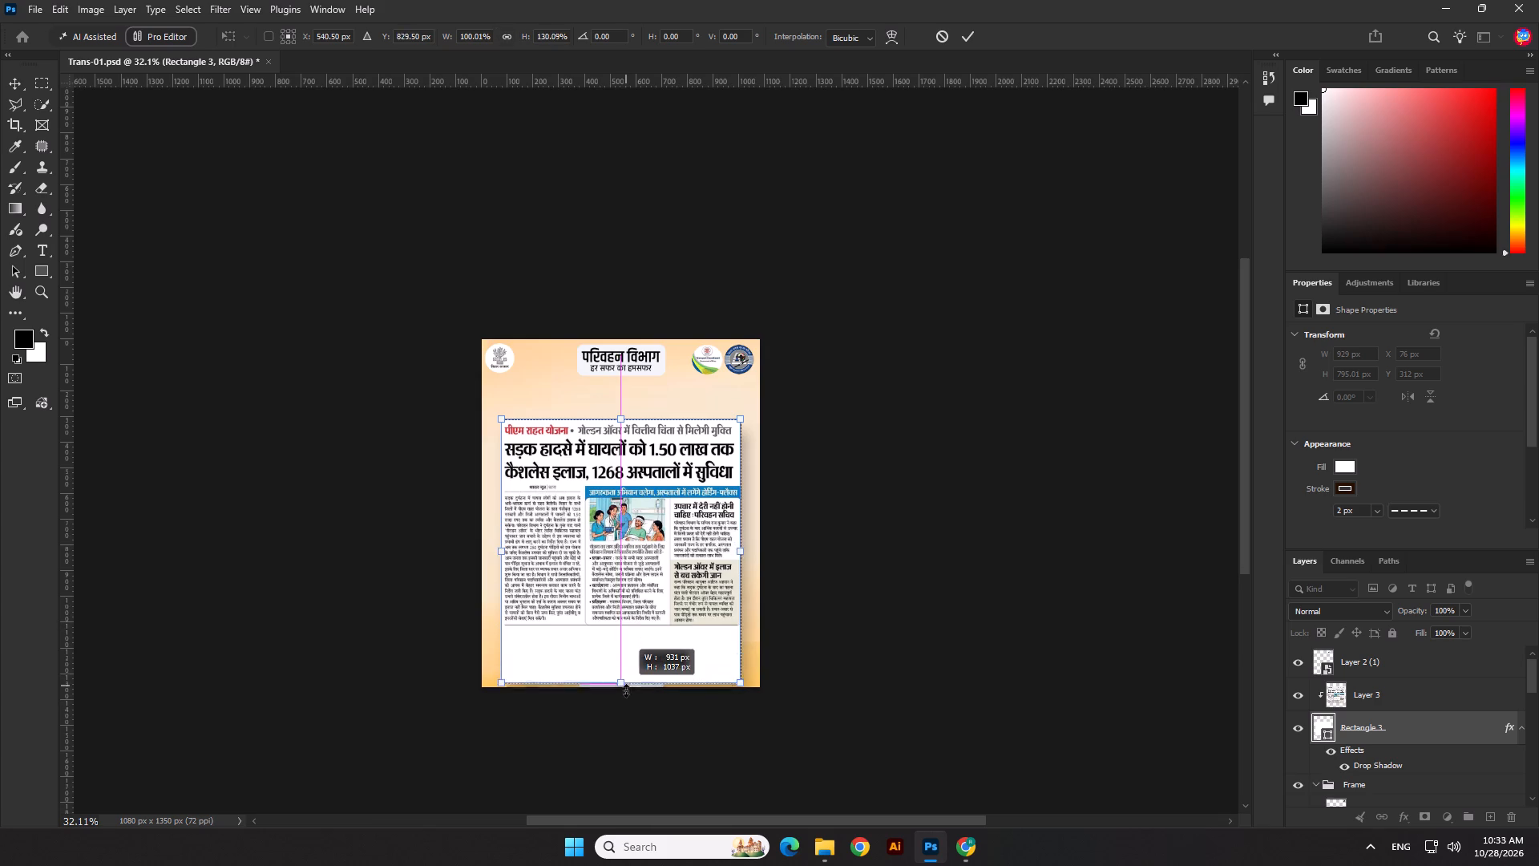
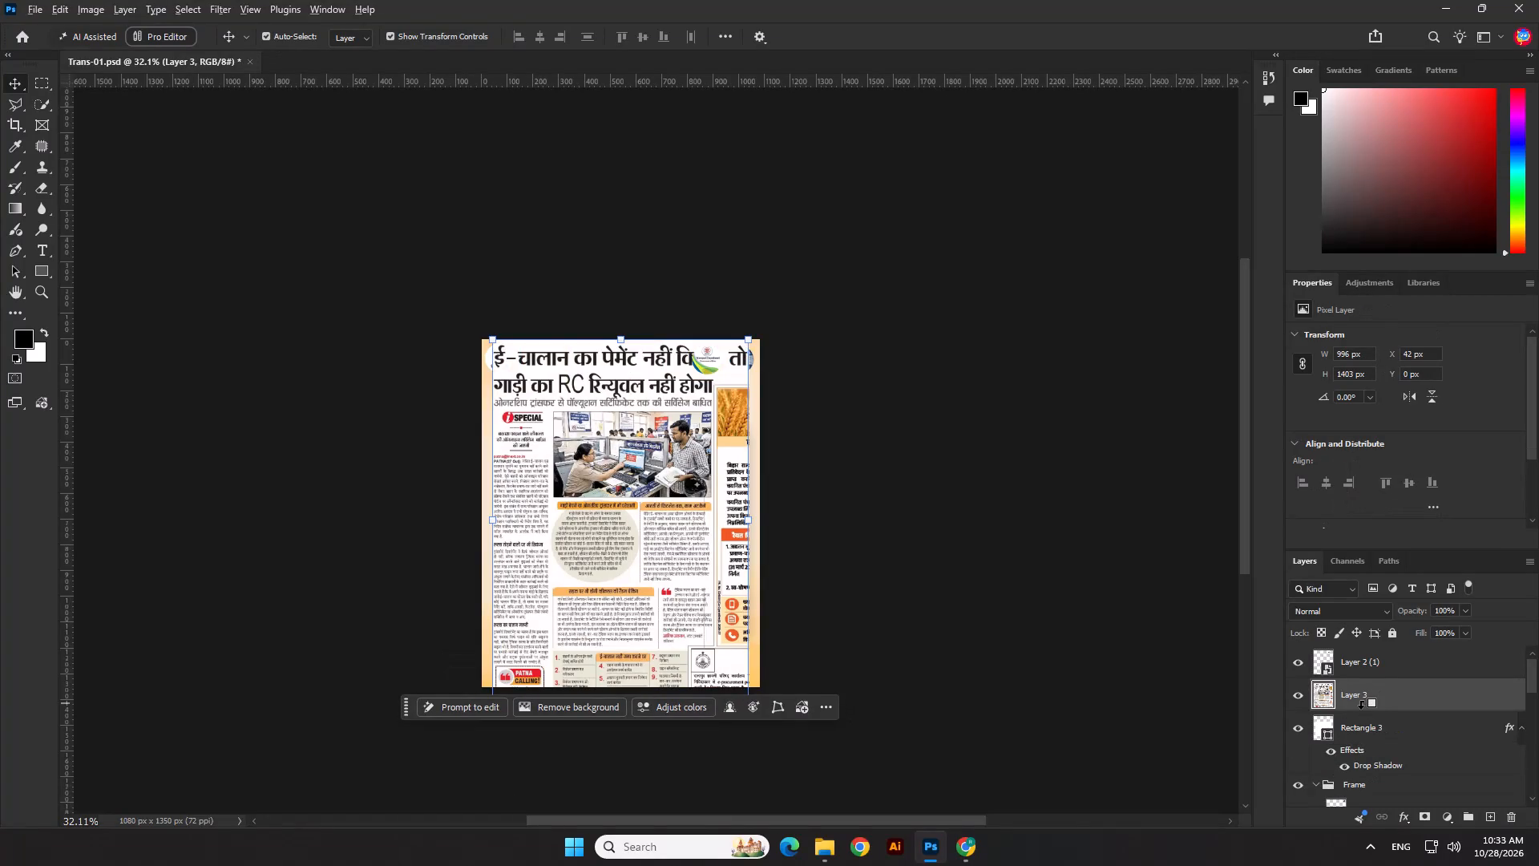
Clip the Layer 3 news clipping to the white Rectangle 3 beneath it.
alt+click(1361, 708)
Scale the news clipping proportionally to about 574 × 809 px, aligning its upper and lower edges with the white rectangle.
click(715, 481)
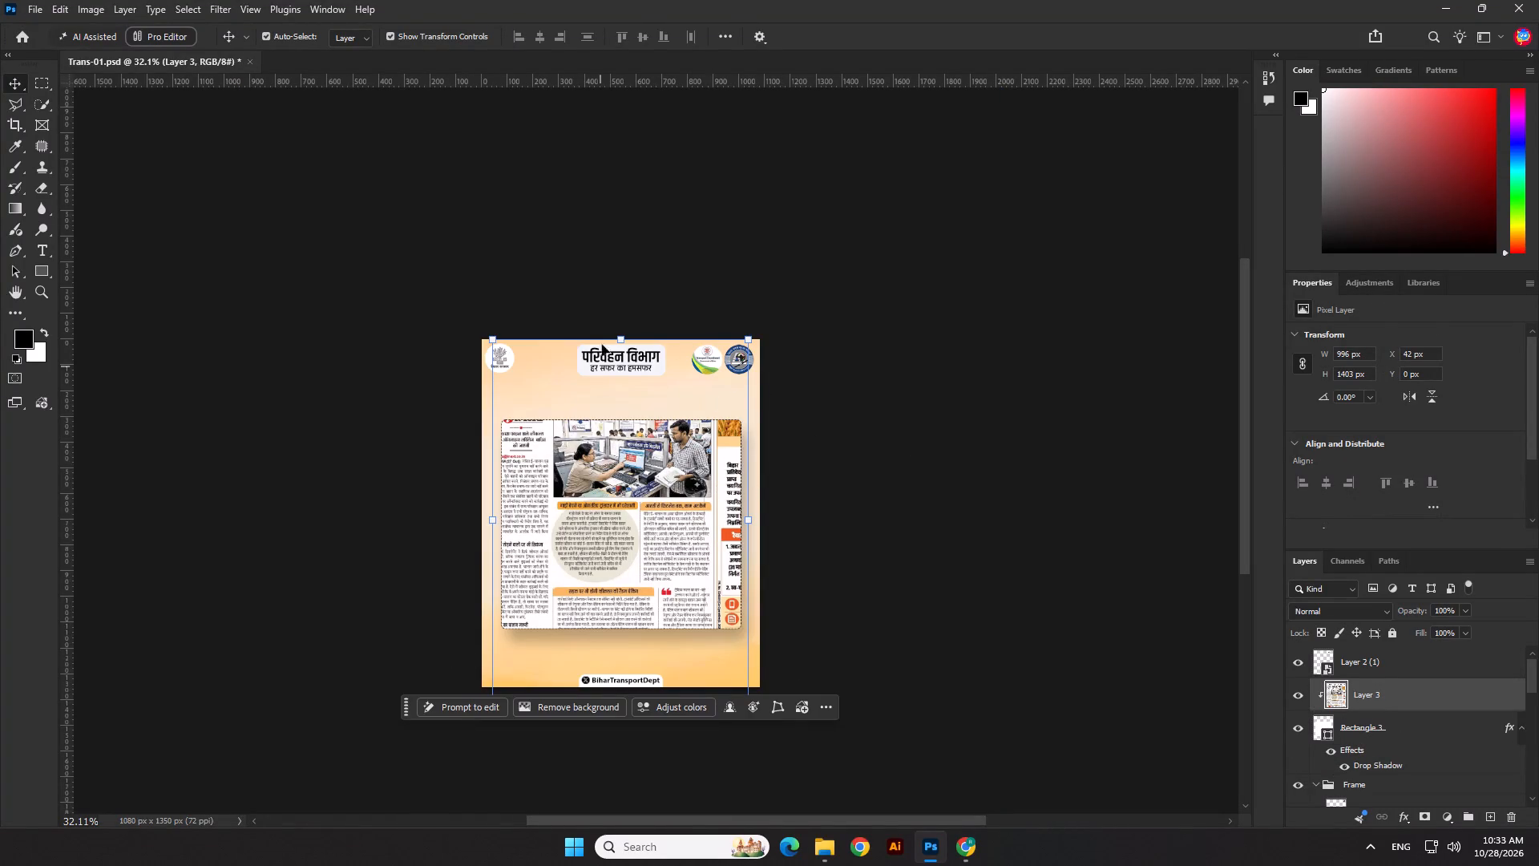
drag(619, 337, 616, 391)
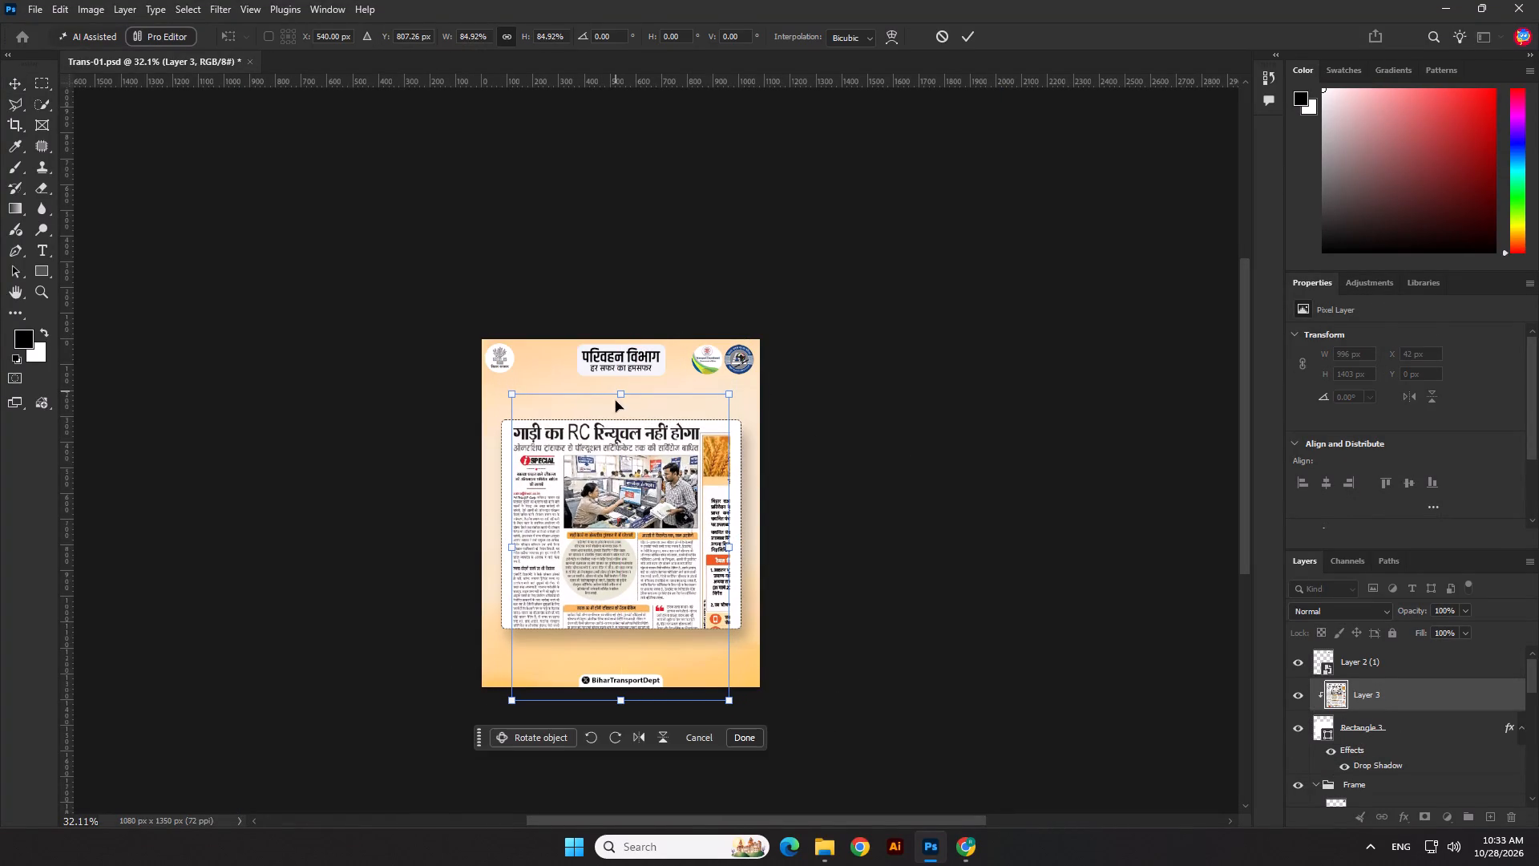
drag(615, 704, 628, 636)
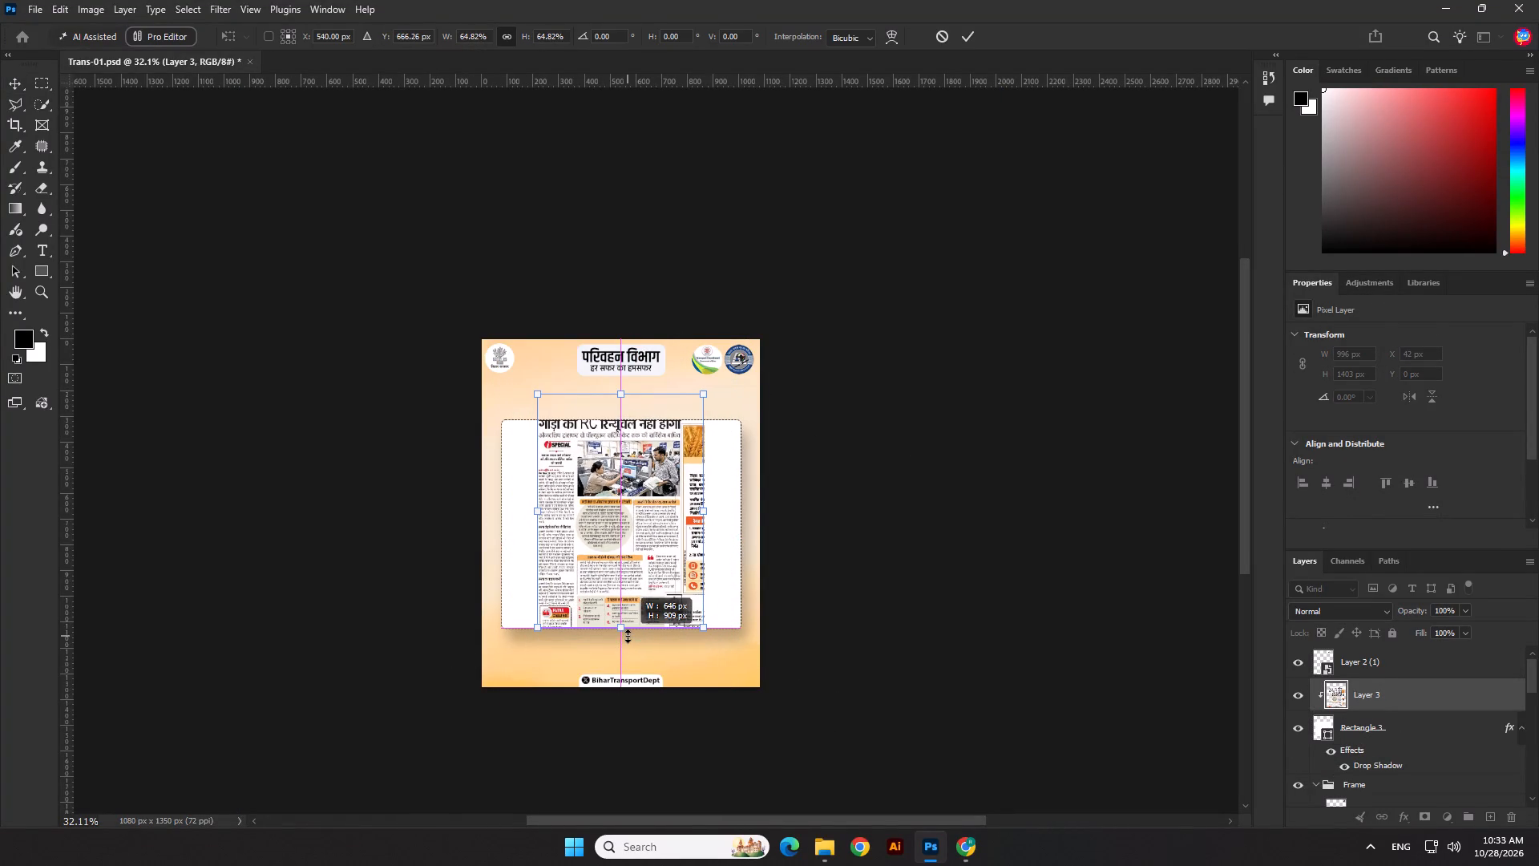
drag(628, 636, 629, 632)
scroll(629, 588, up, 9)
key(Return)
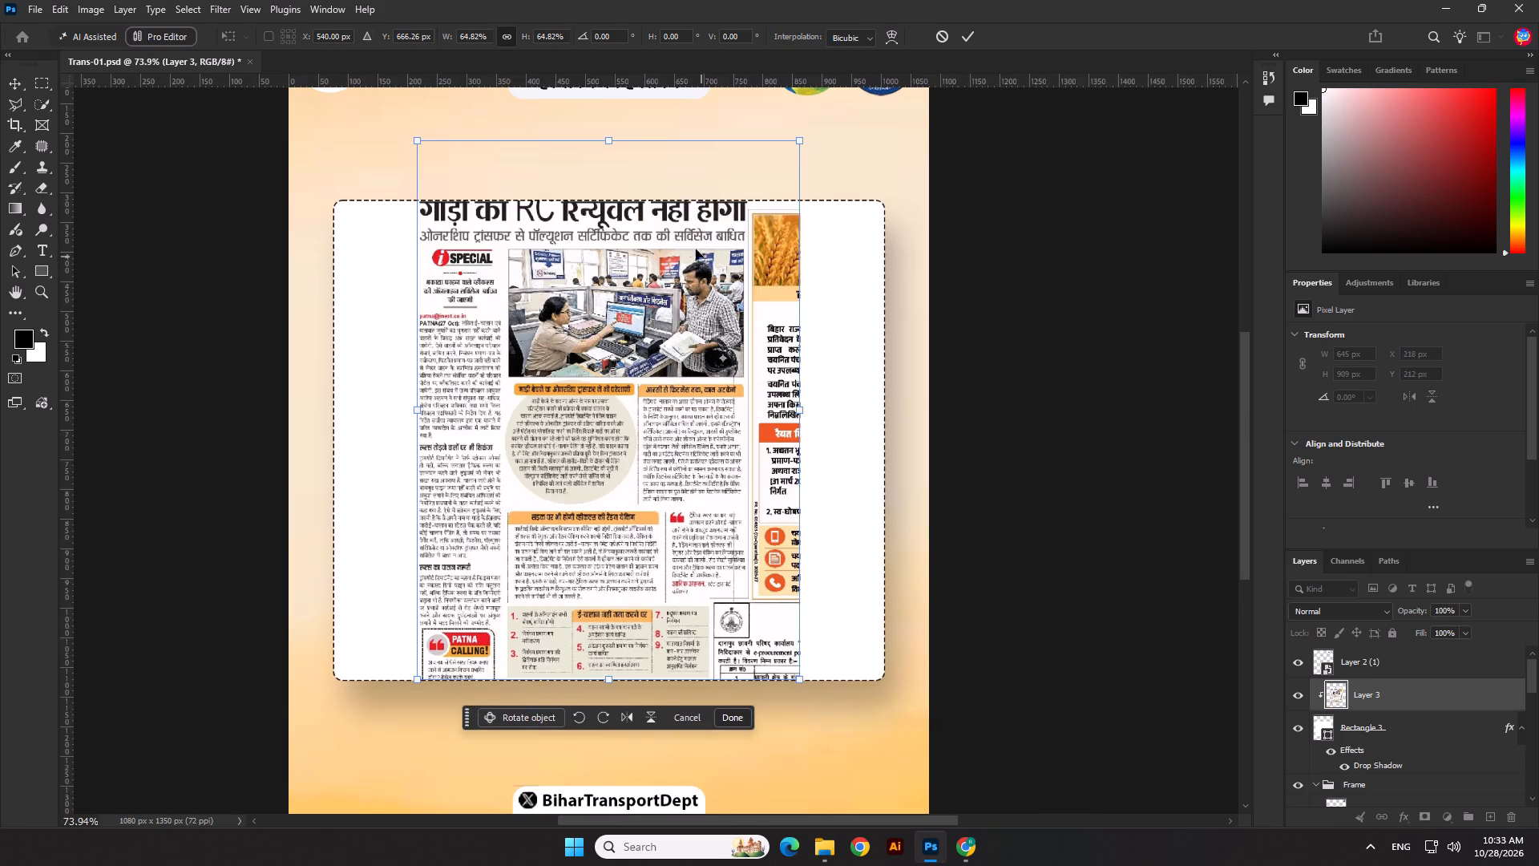
drag(602, 131, 603, 141)
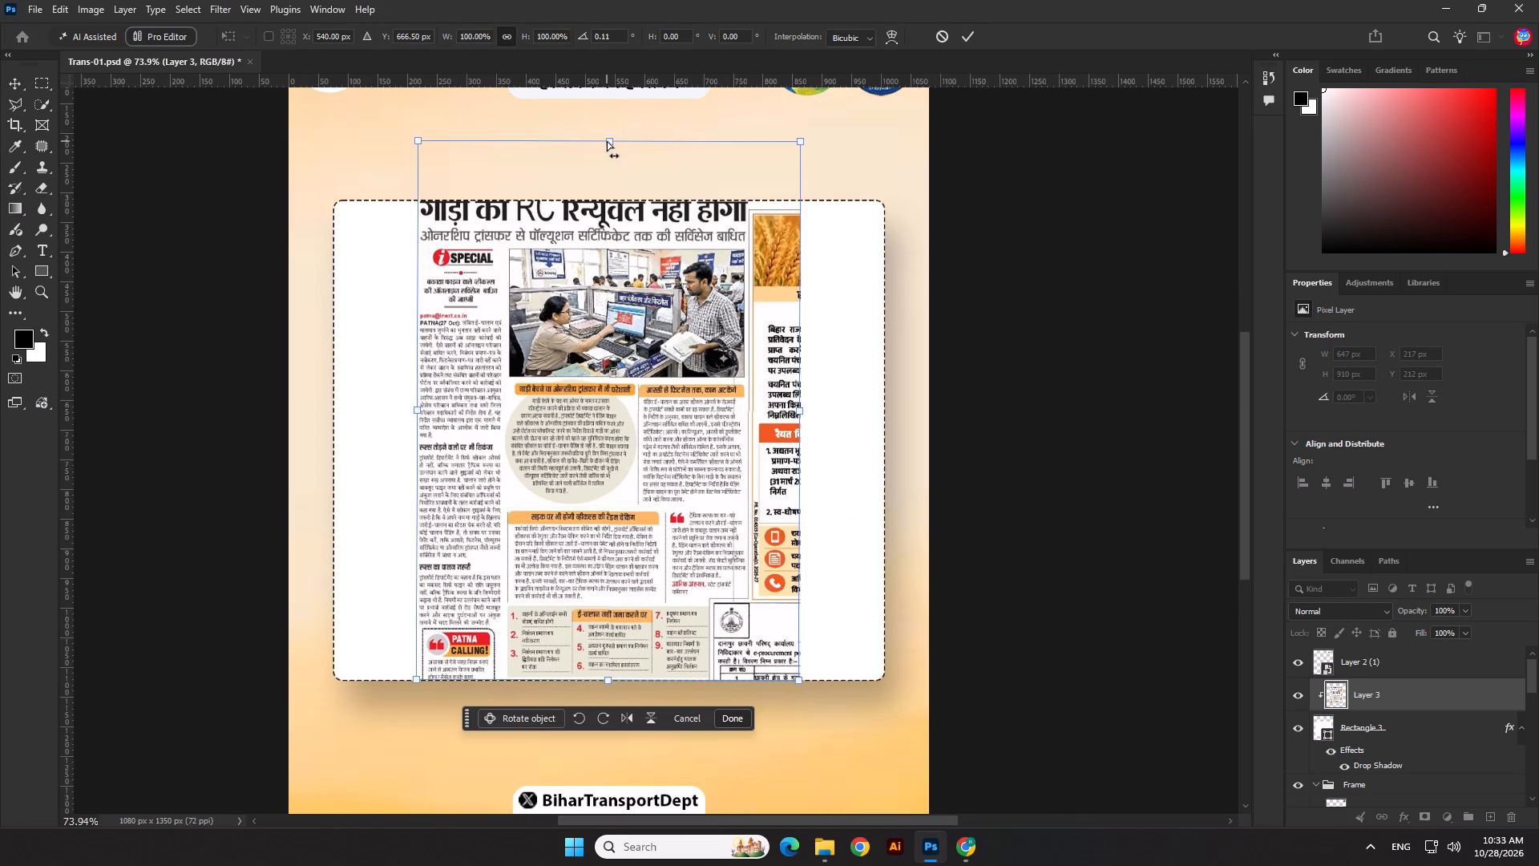
key(ctrl+z)
drag(610, 141, 615, 200)
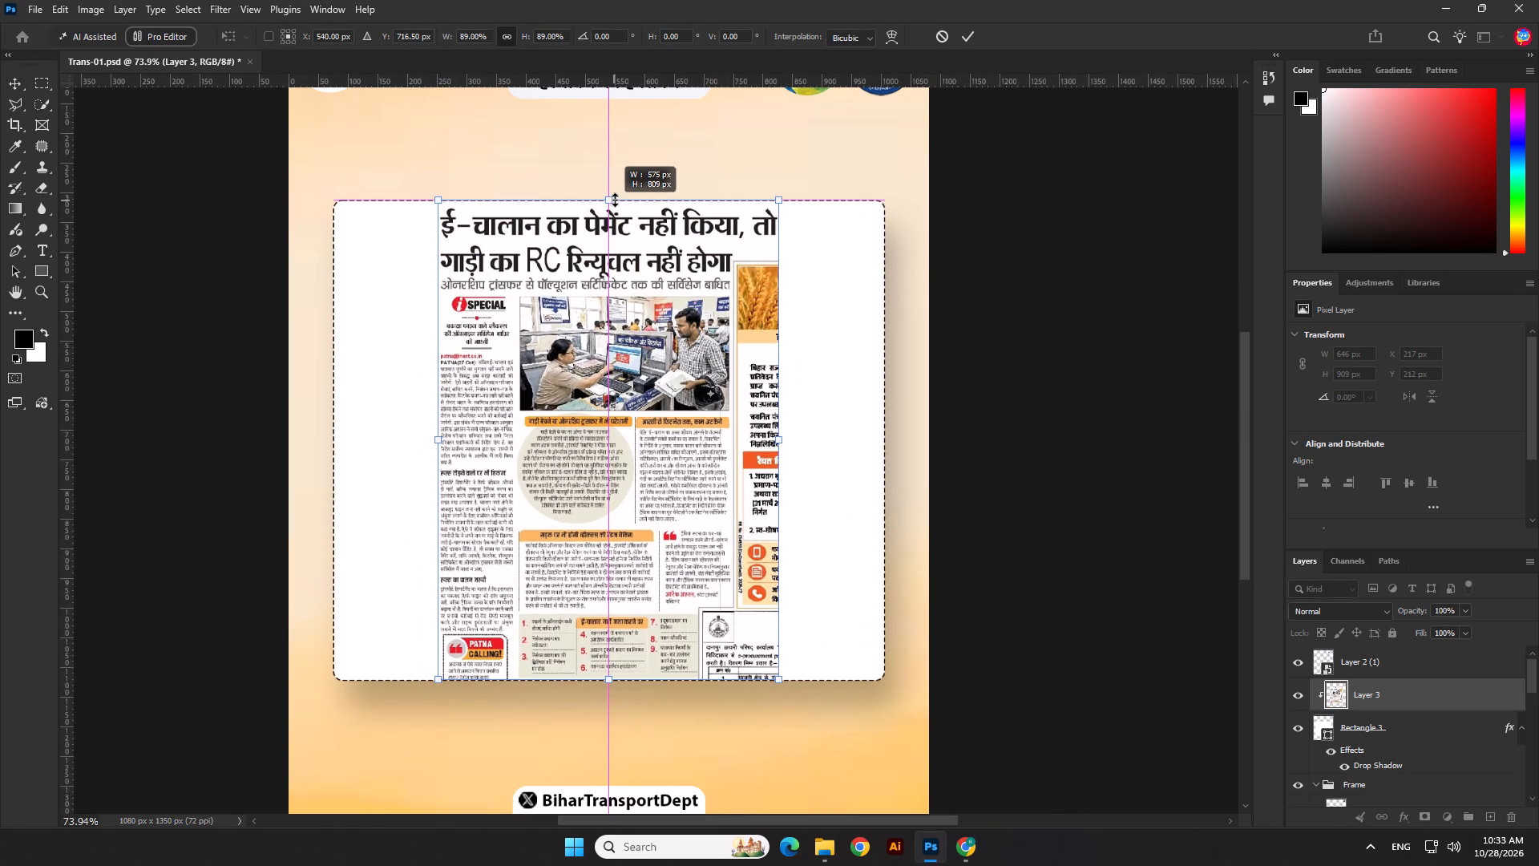
drag(615, 200, 619, 198)
scroll(608, 683, up, 7)
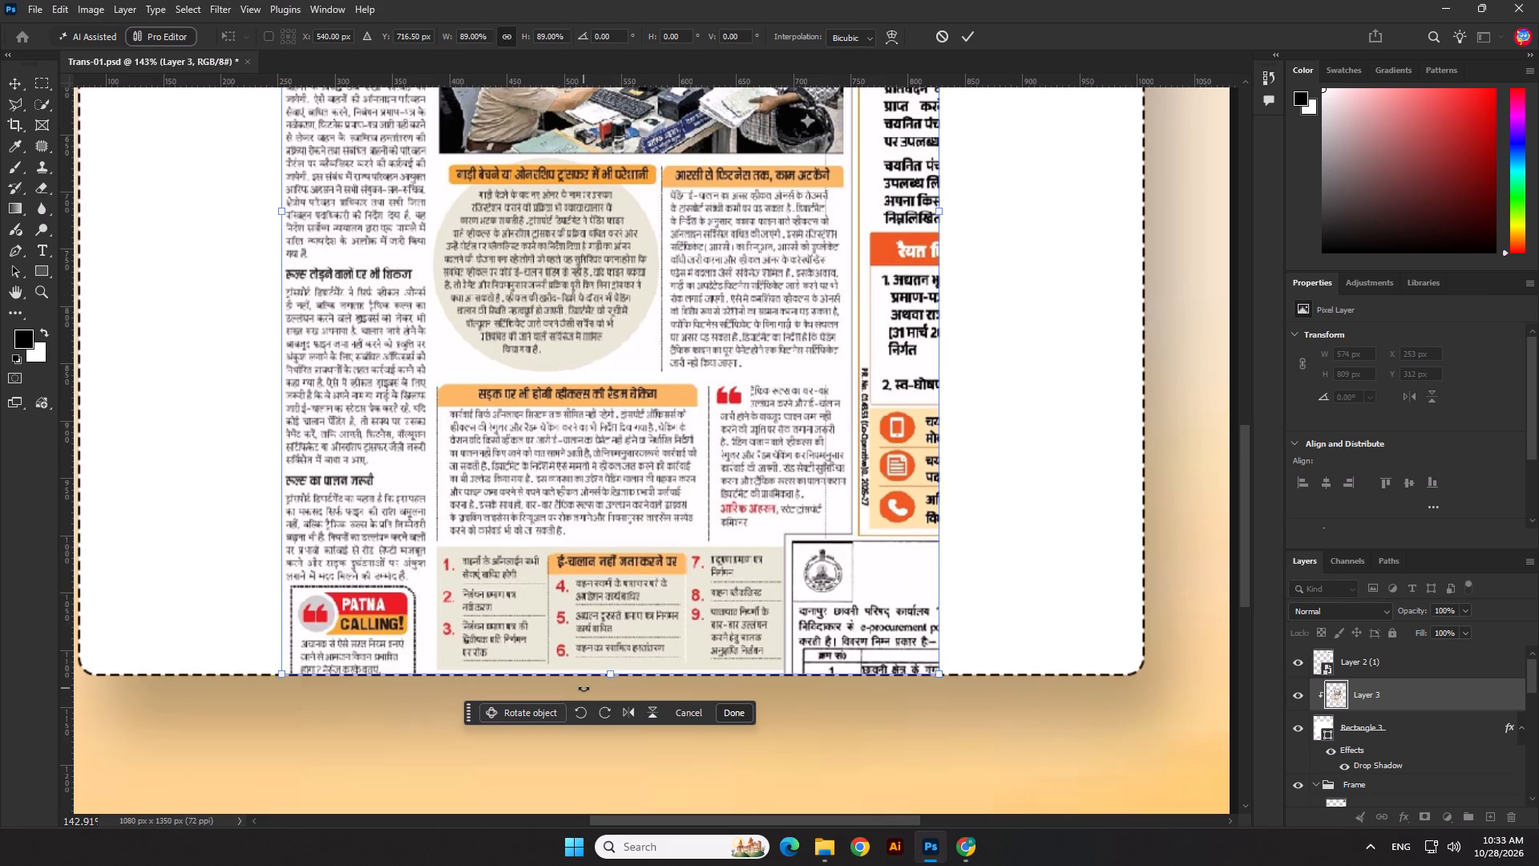
key(Return)
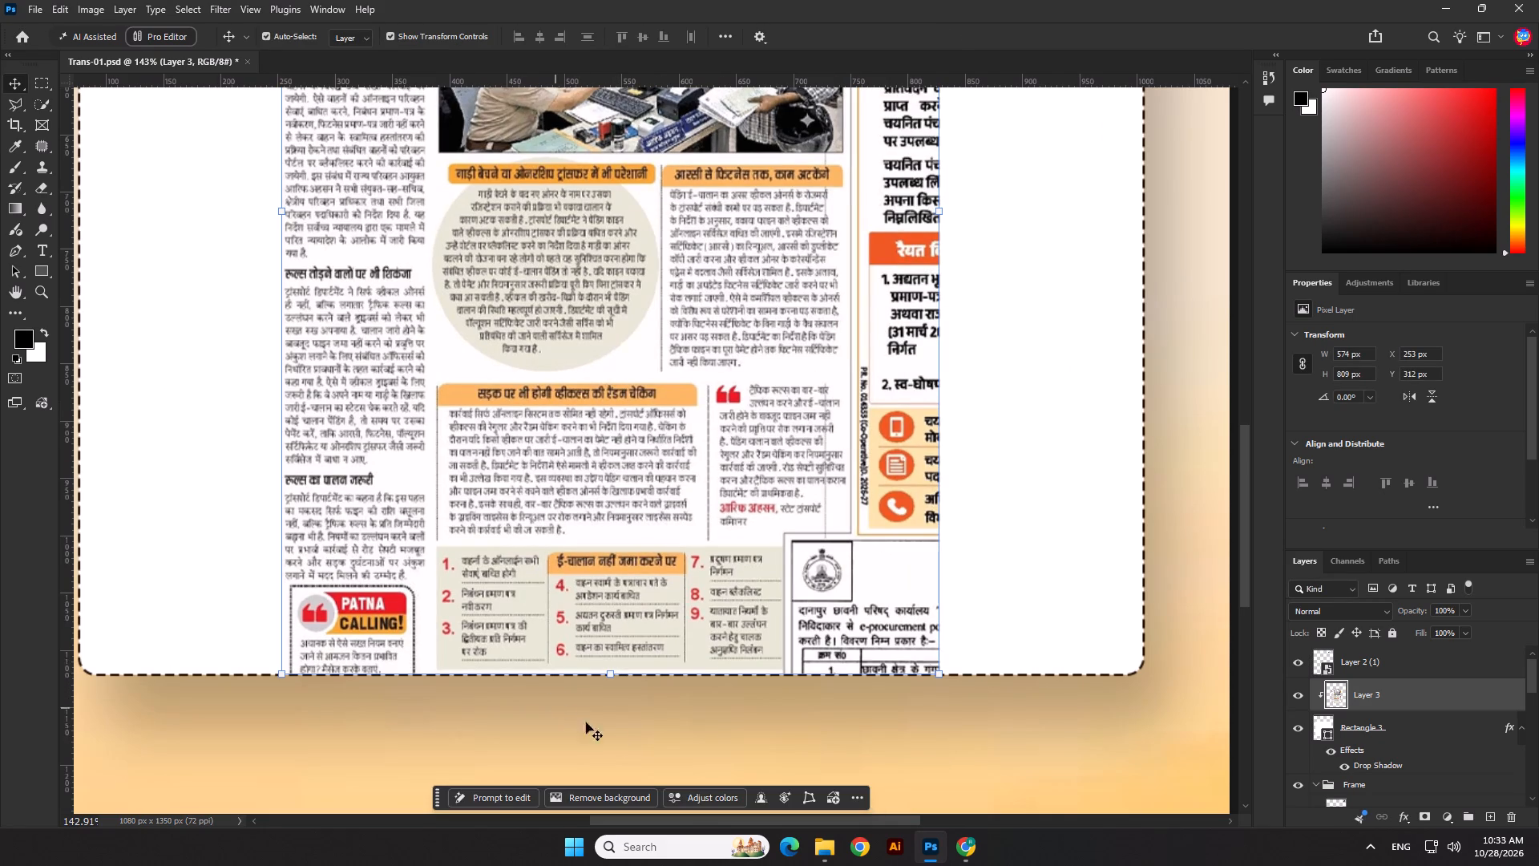
Narrow the white rectangle from both sides to the news clipping's width, about 573 px.
scroll(616, 741, down, 6)
scroll(702, 705, up, 1)
scroll(697, 695, down, 2)
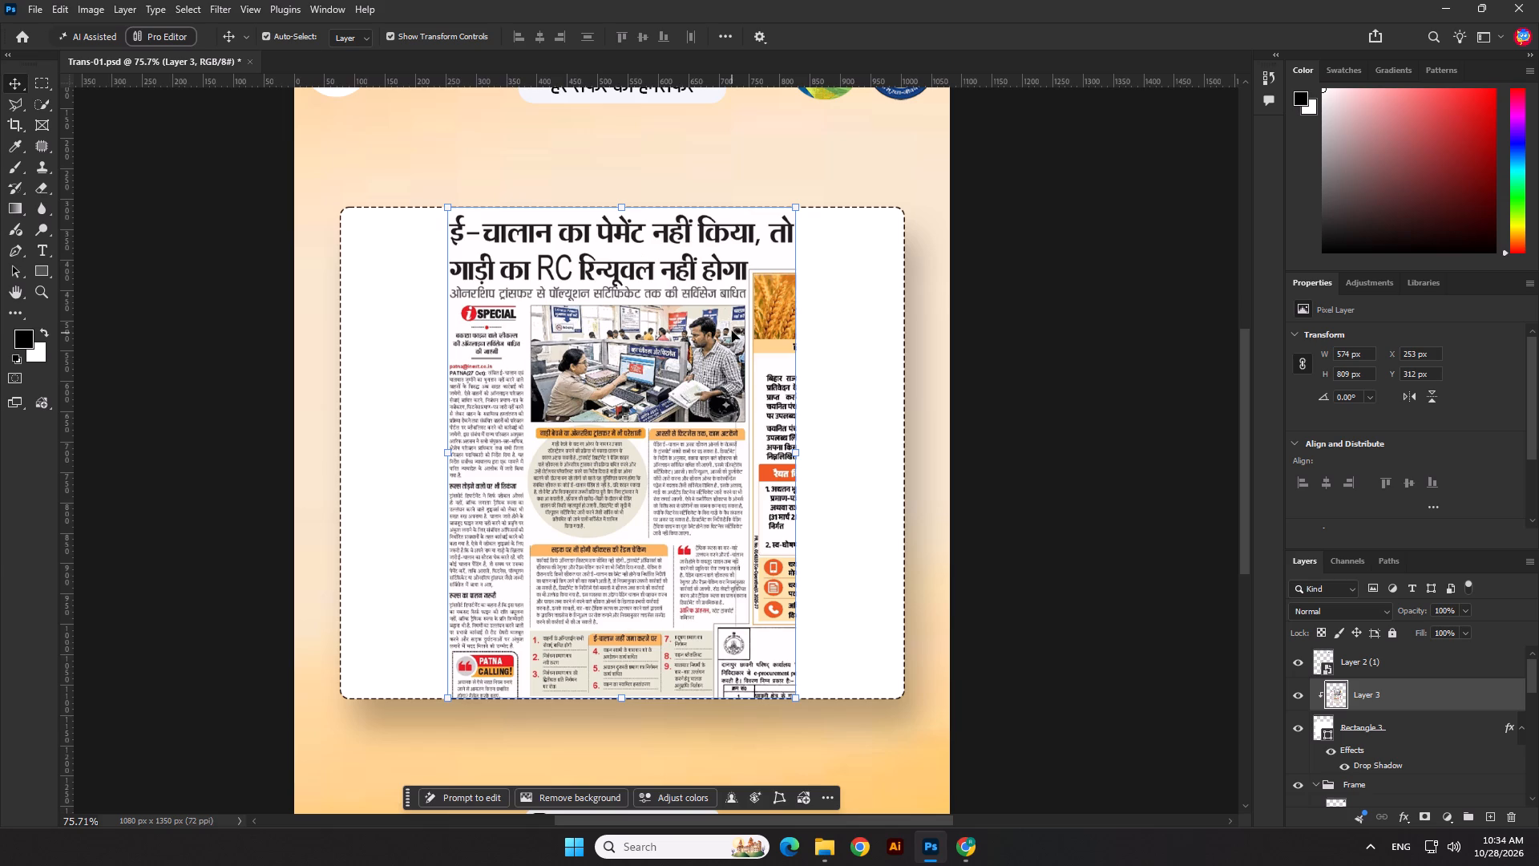
click(846, 371)
scroll(862, 464, up, 1)
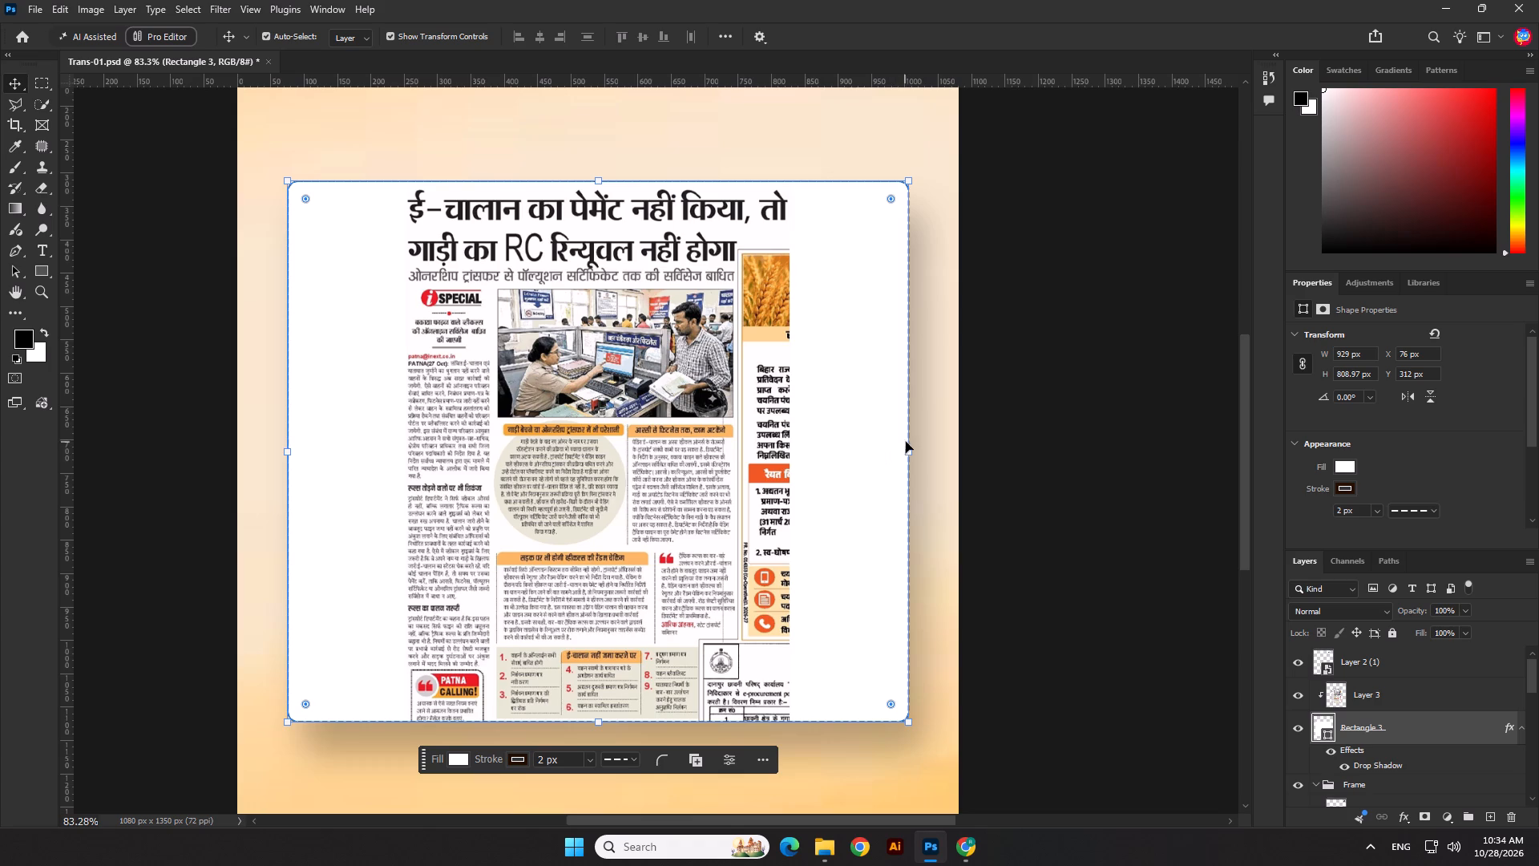
drag(913, 447, 794, 426)
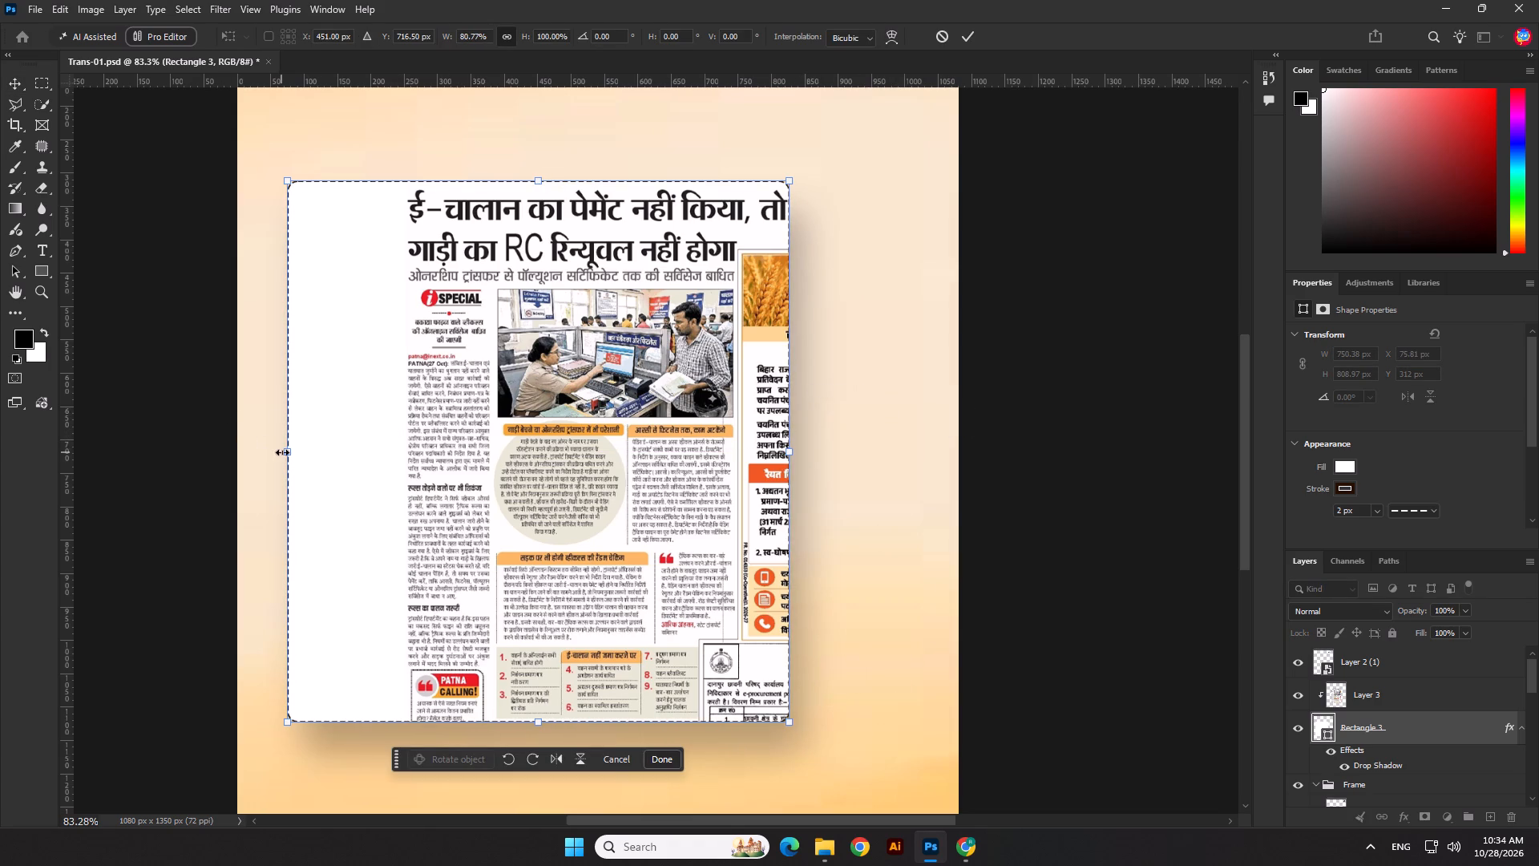
drag(282, 452, 396, 451)
key(Return)
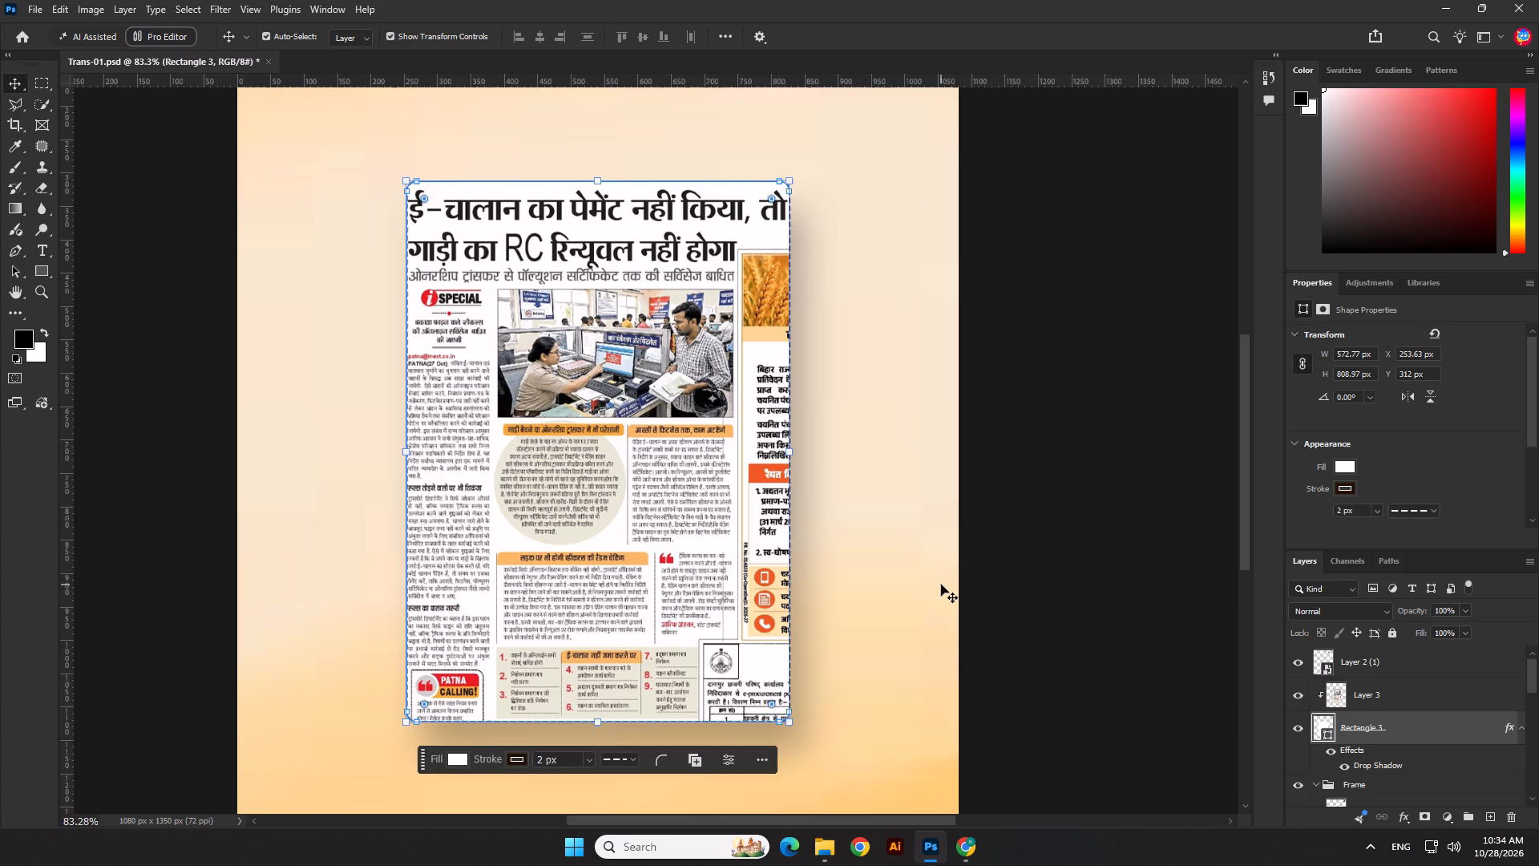
click(941, 585)
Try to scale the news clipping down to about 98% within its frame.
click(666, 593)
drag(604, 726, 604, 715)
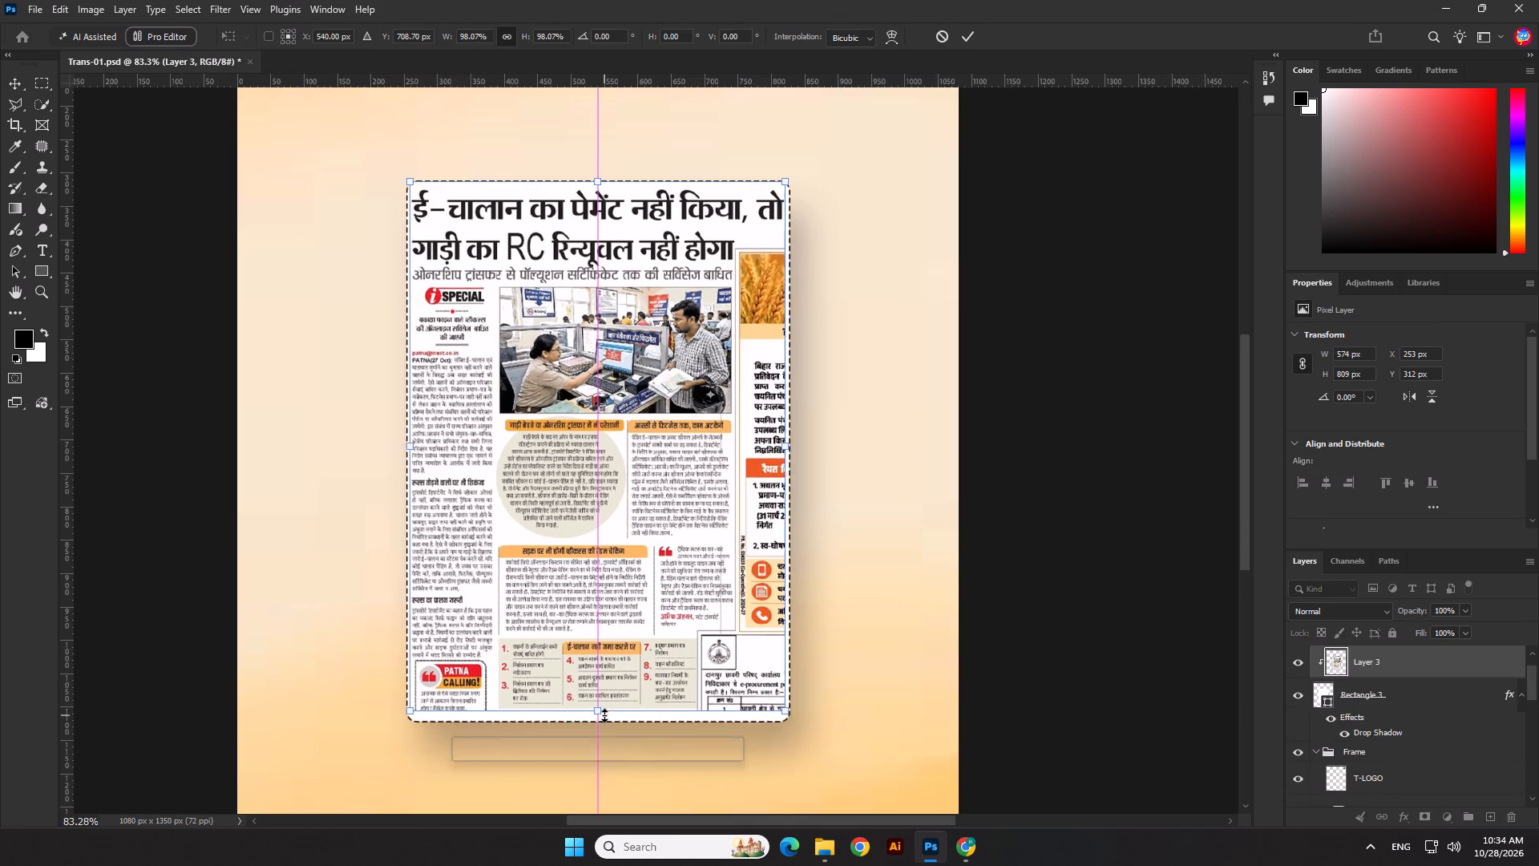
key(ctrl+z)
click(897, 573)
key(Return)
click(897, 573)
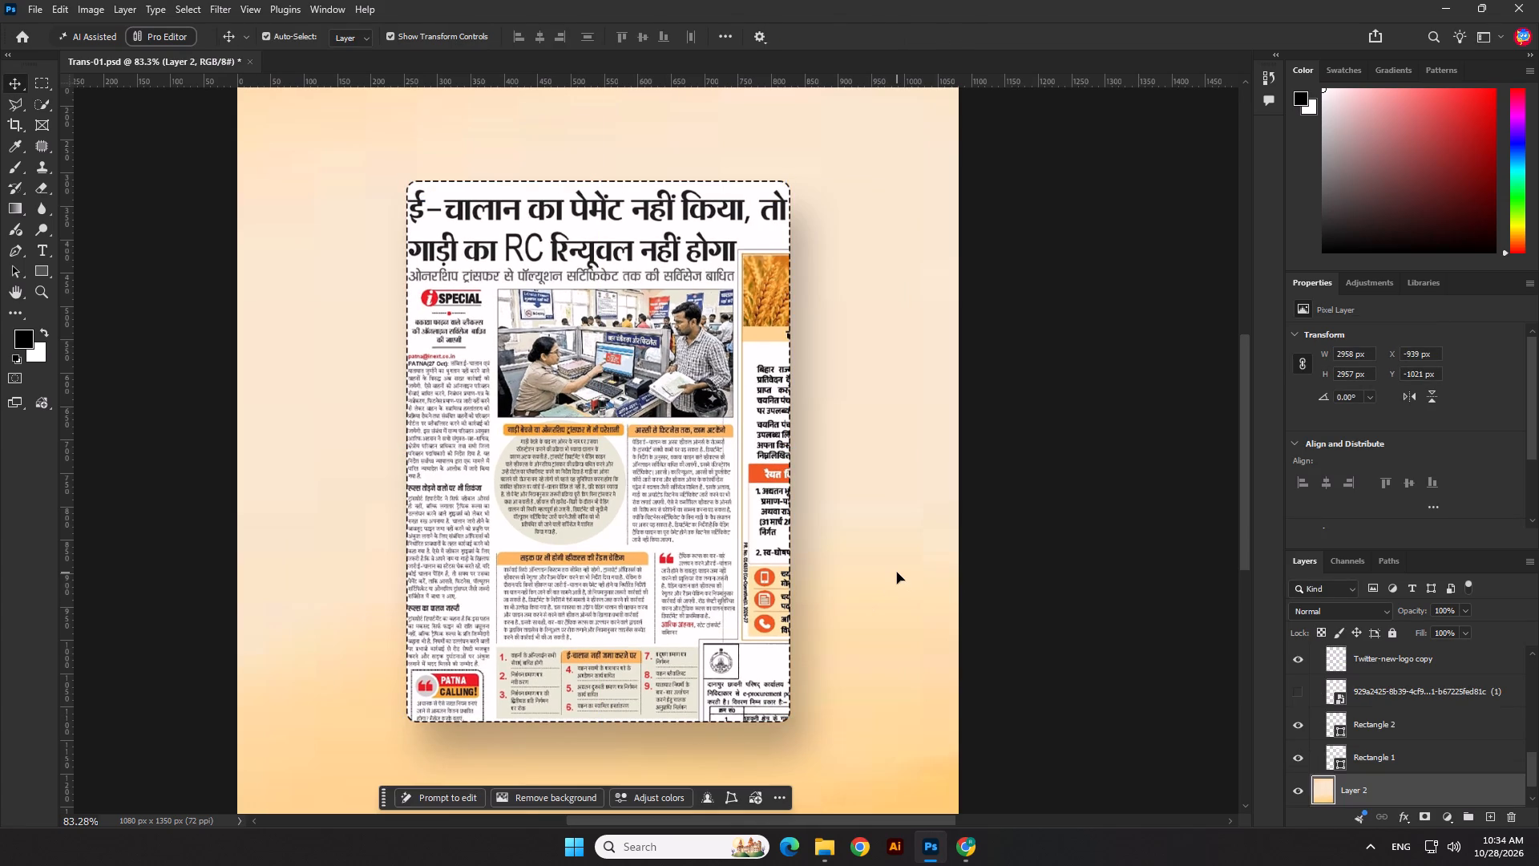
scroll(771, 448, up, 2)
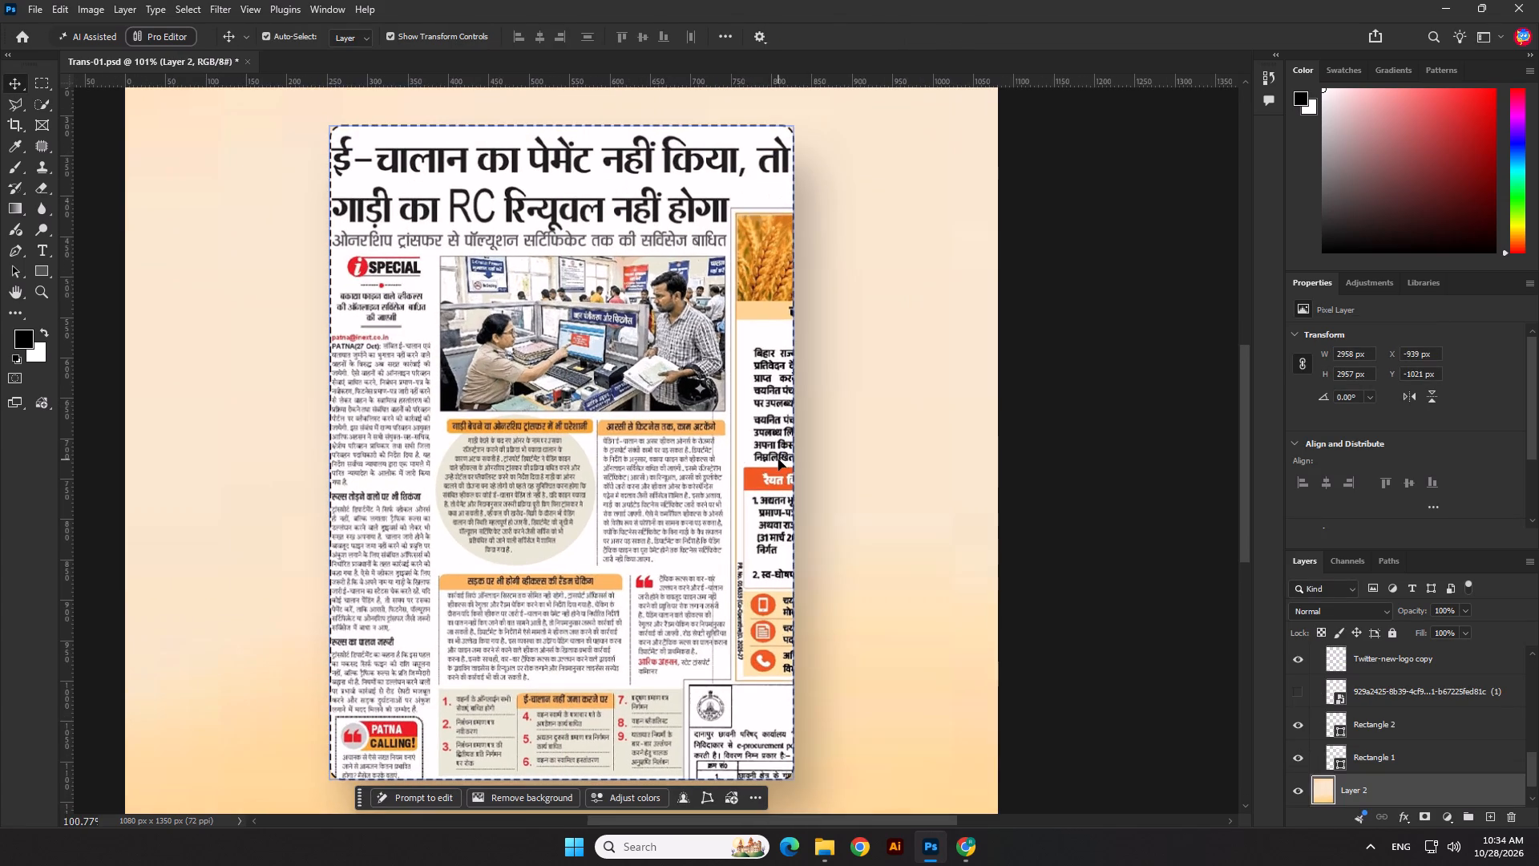
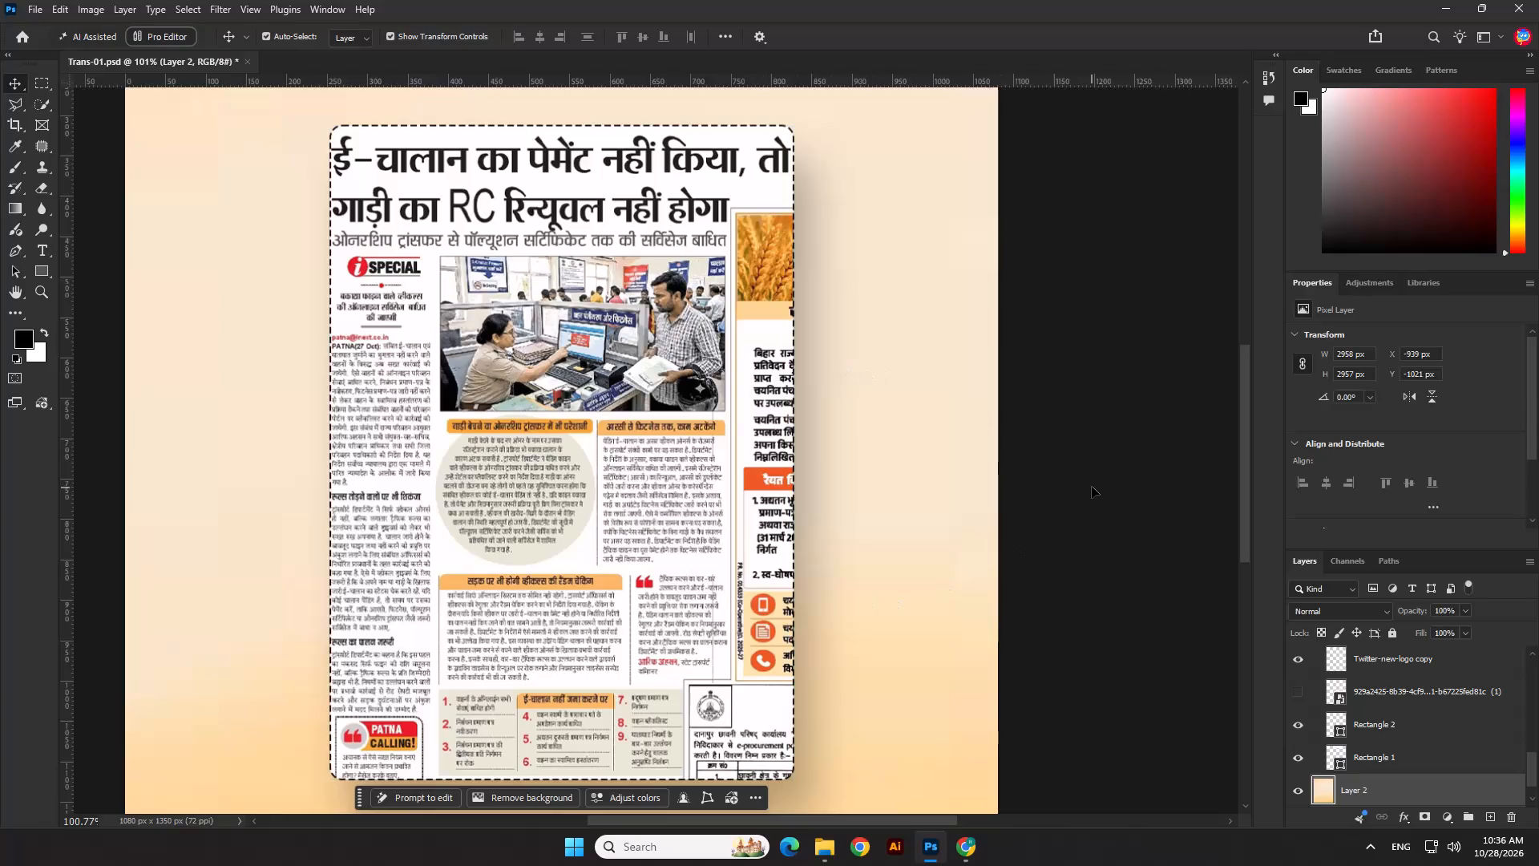
Deselect the Layer 2 background, leaving no layer selected in the Trans-01 poster.
click(1092, 487)
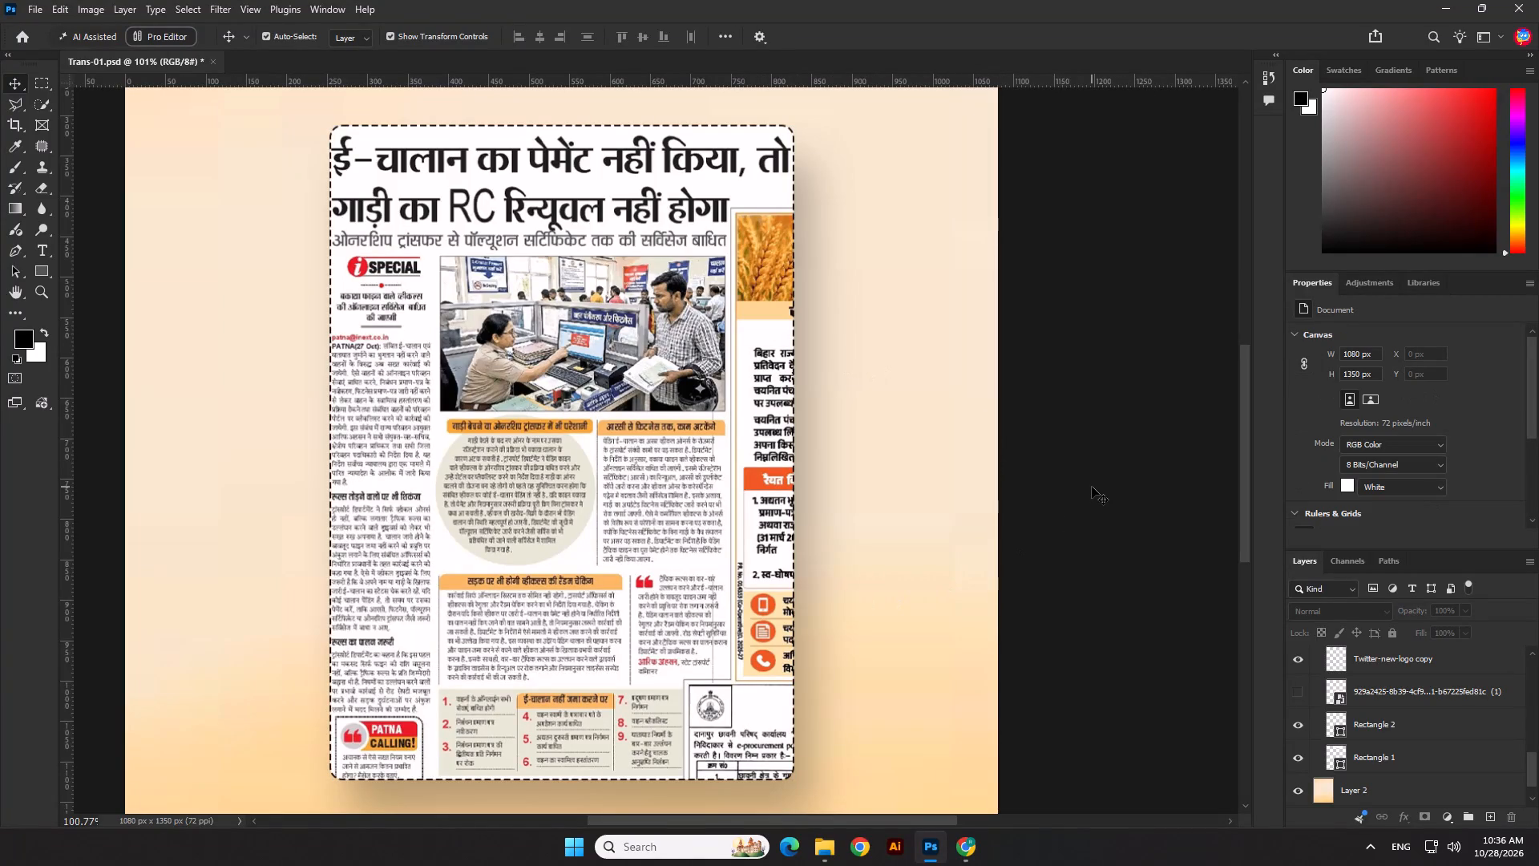
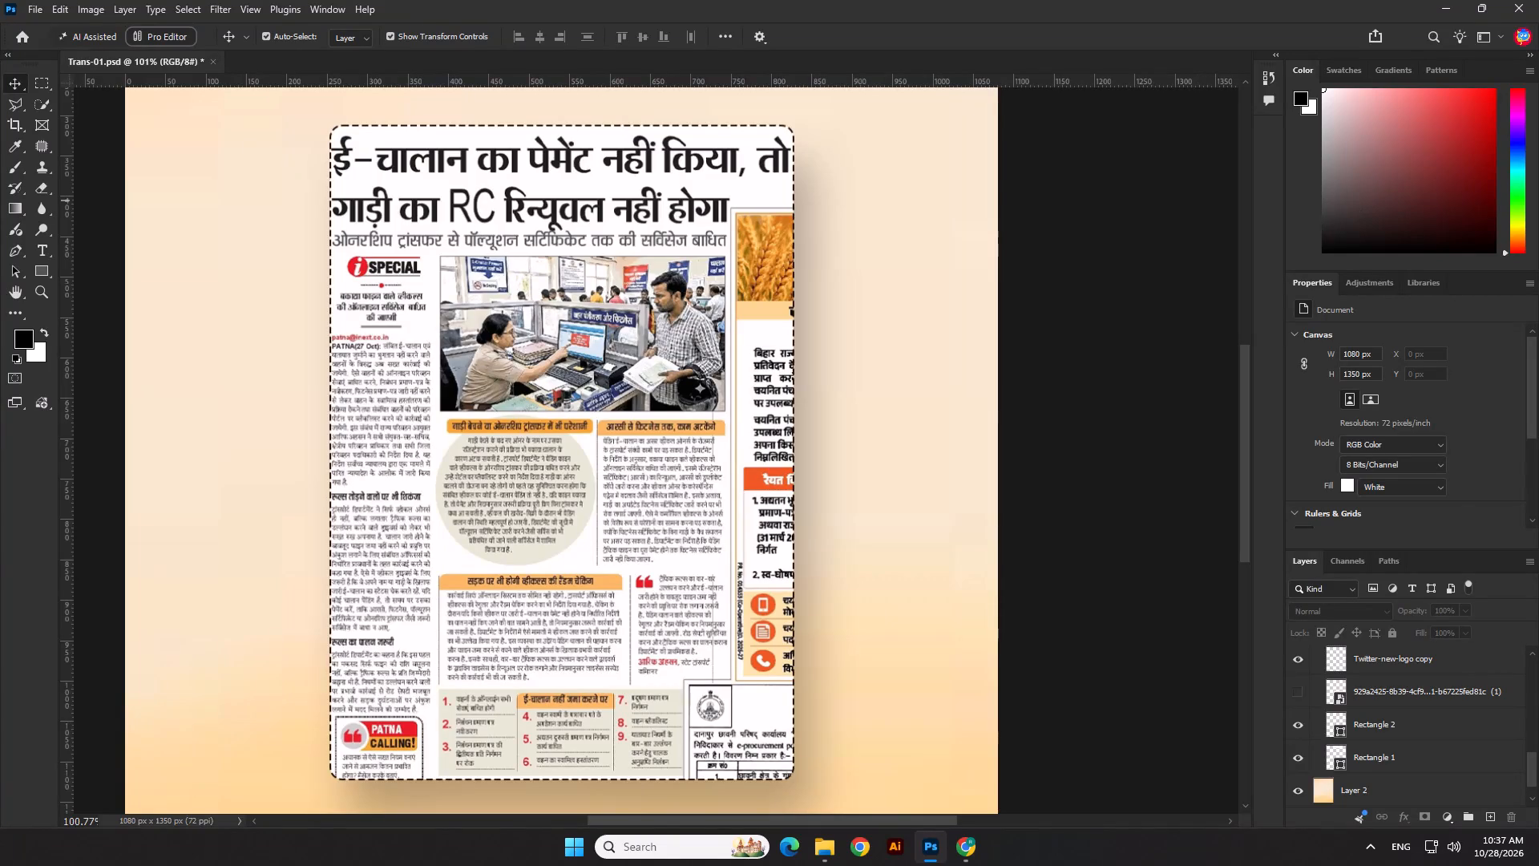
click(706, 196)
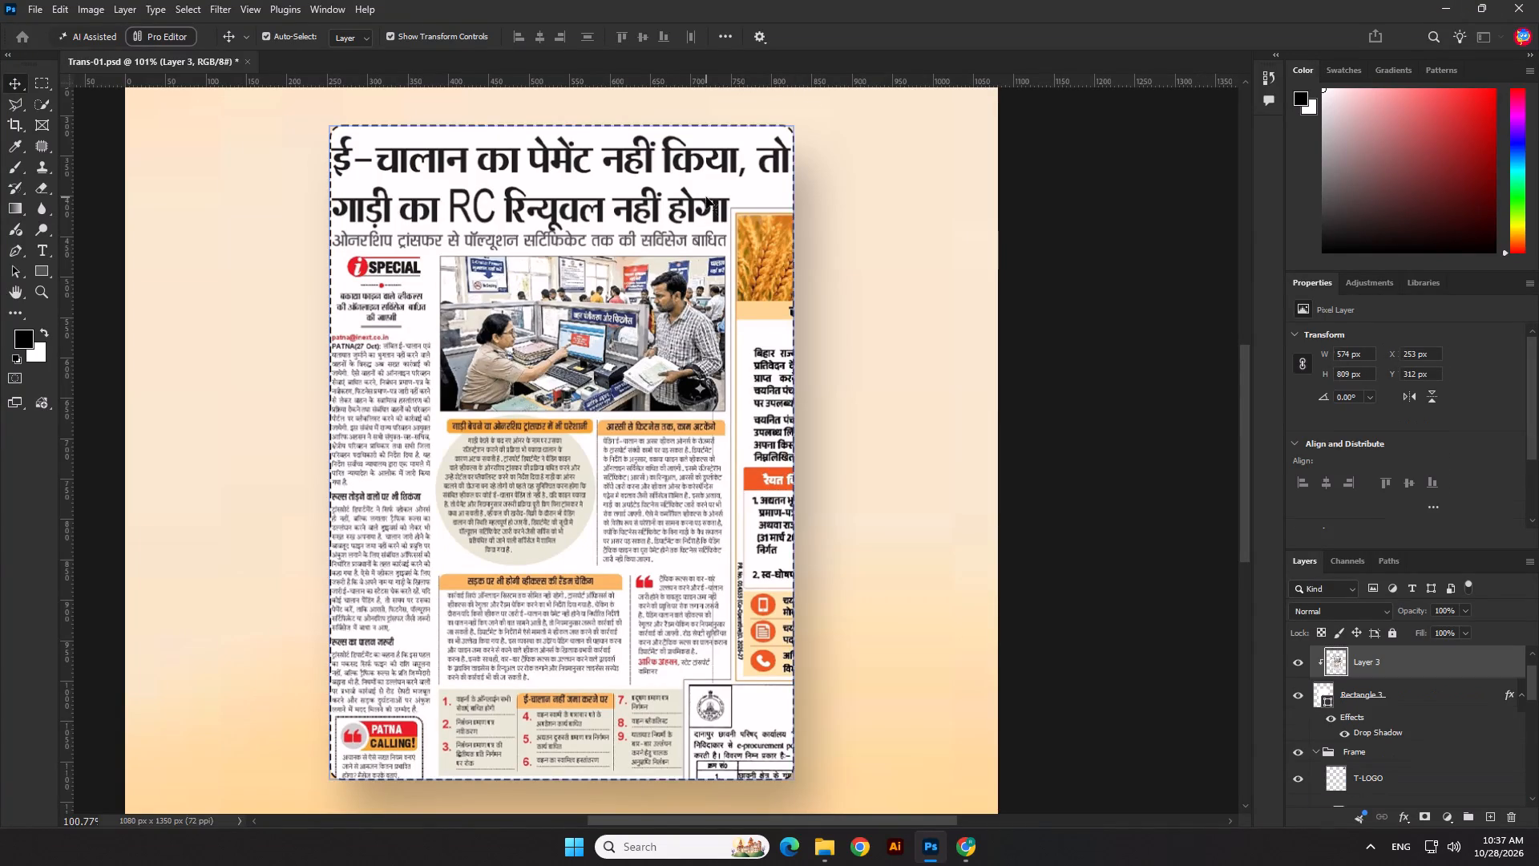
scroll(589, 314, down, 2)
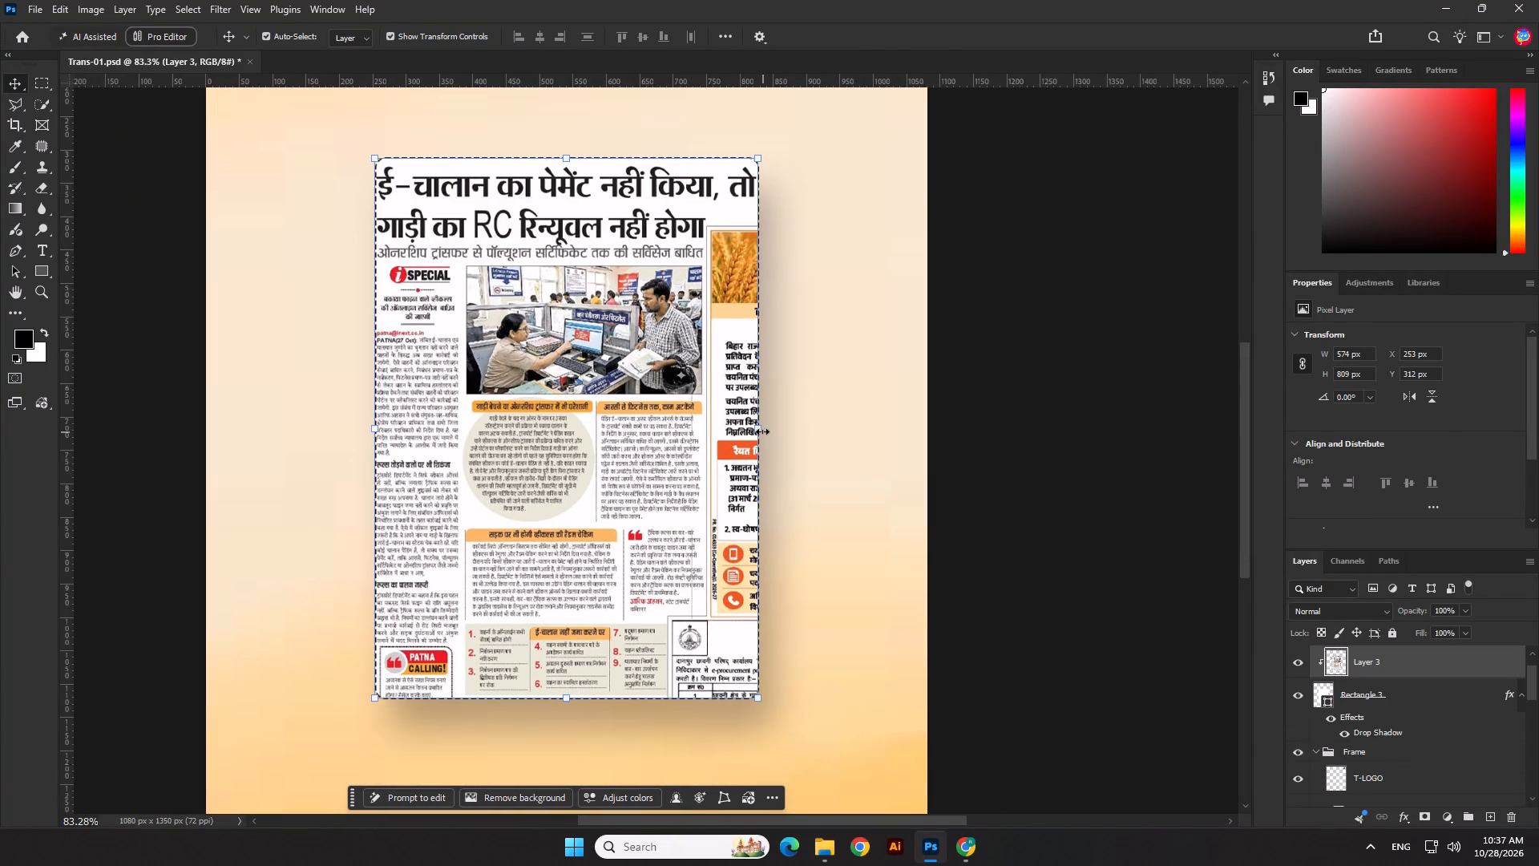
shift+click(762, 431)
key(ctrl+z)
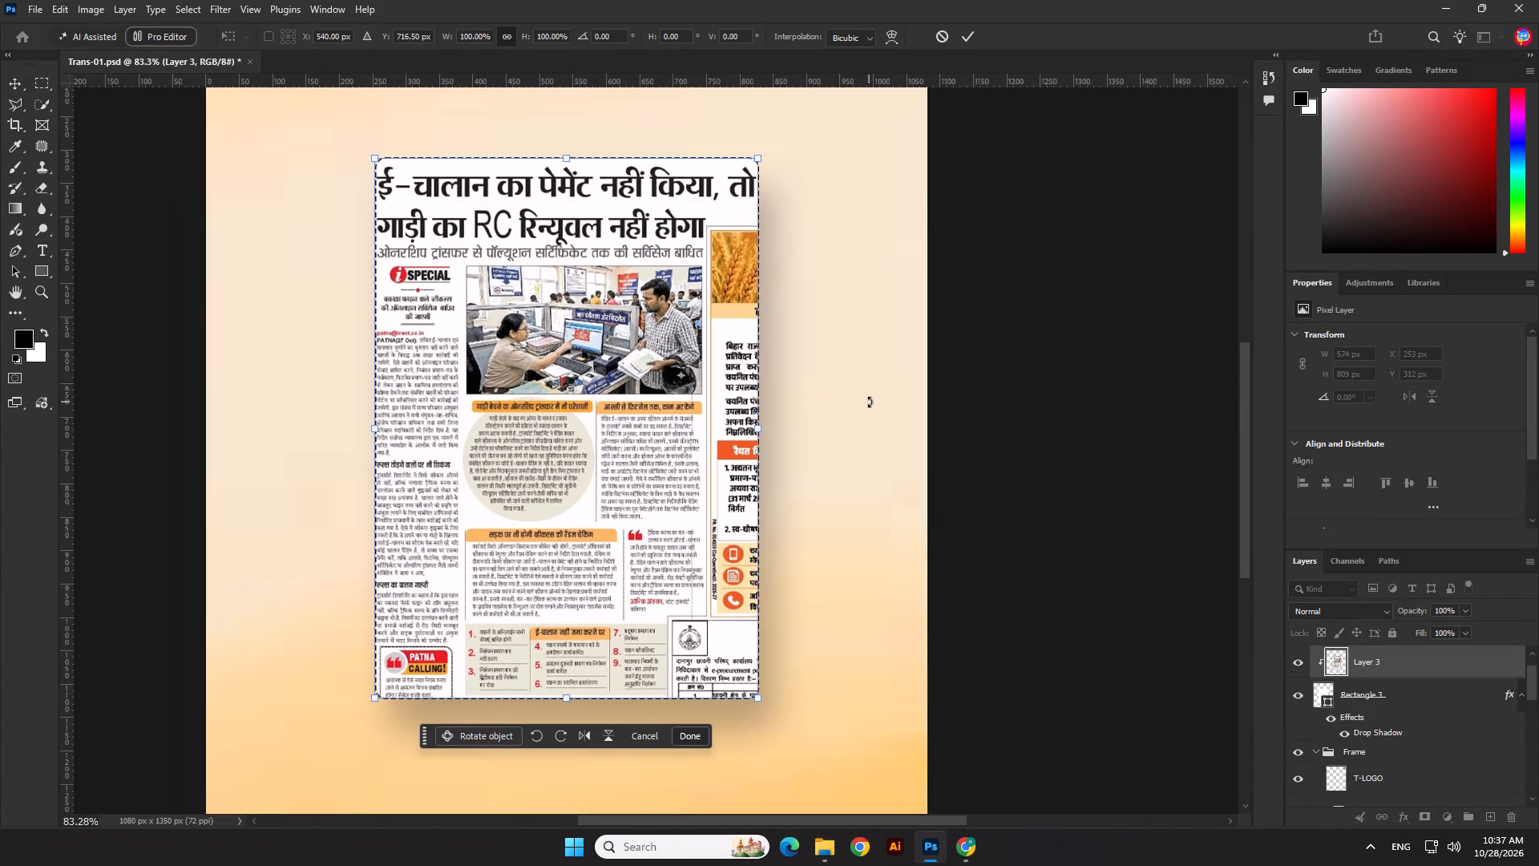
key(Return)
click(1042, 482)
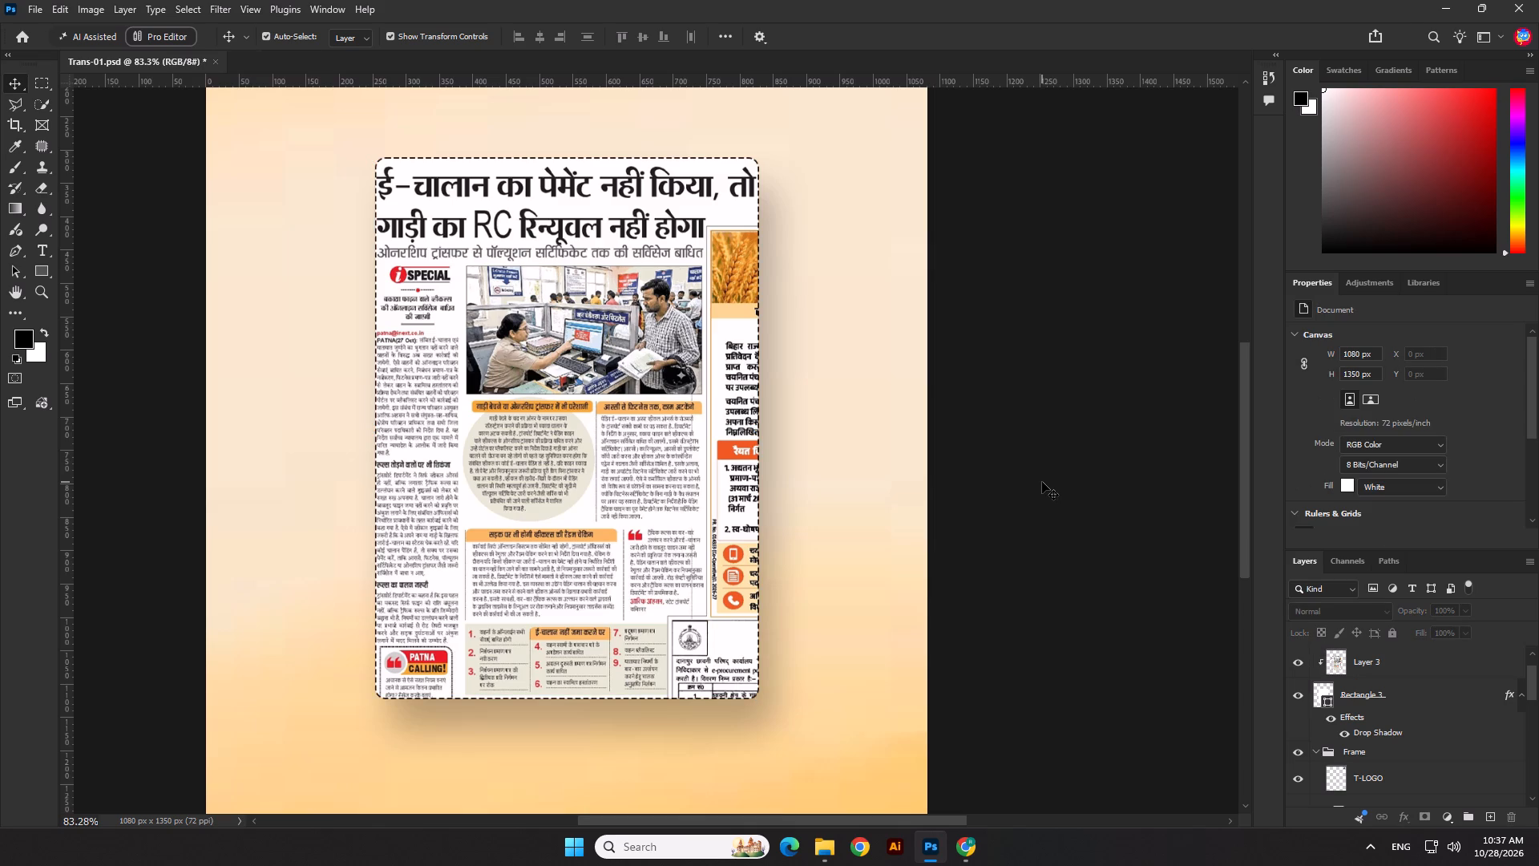
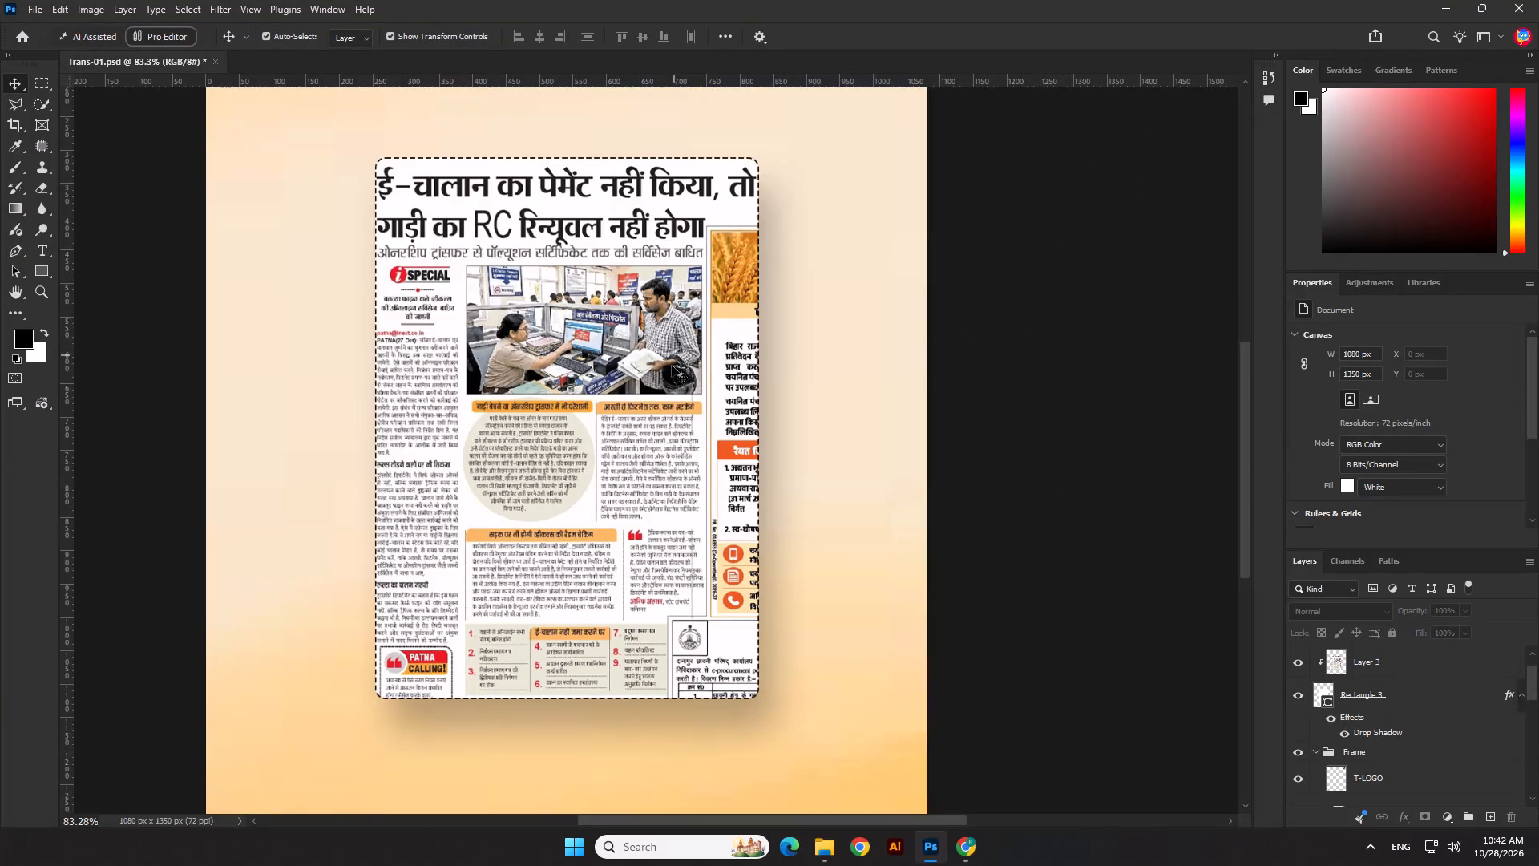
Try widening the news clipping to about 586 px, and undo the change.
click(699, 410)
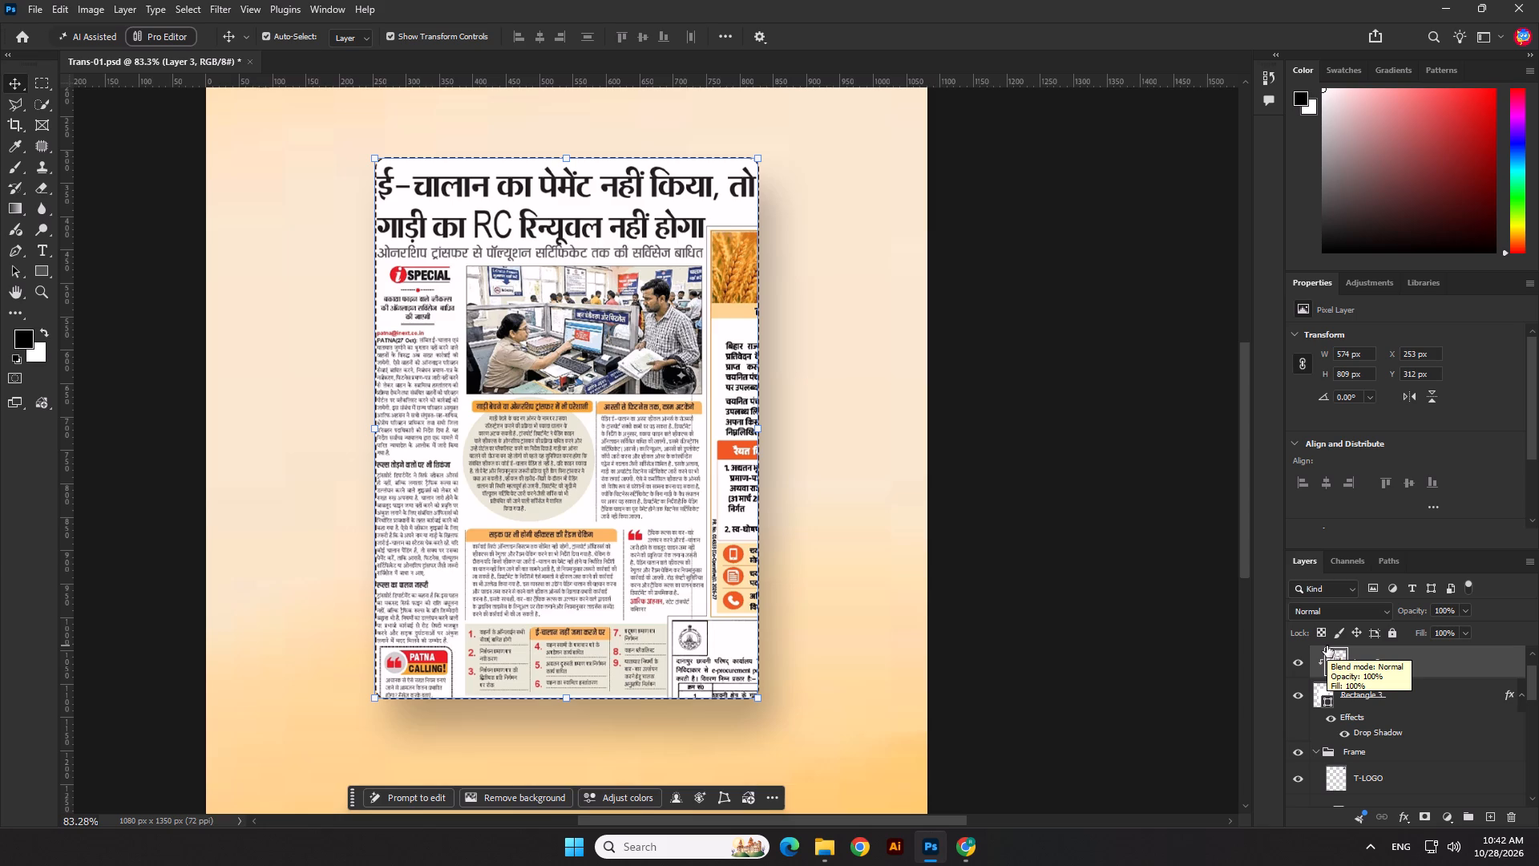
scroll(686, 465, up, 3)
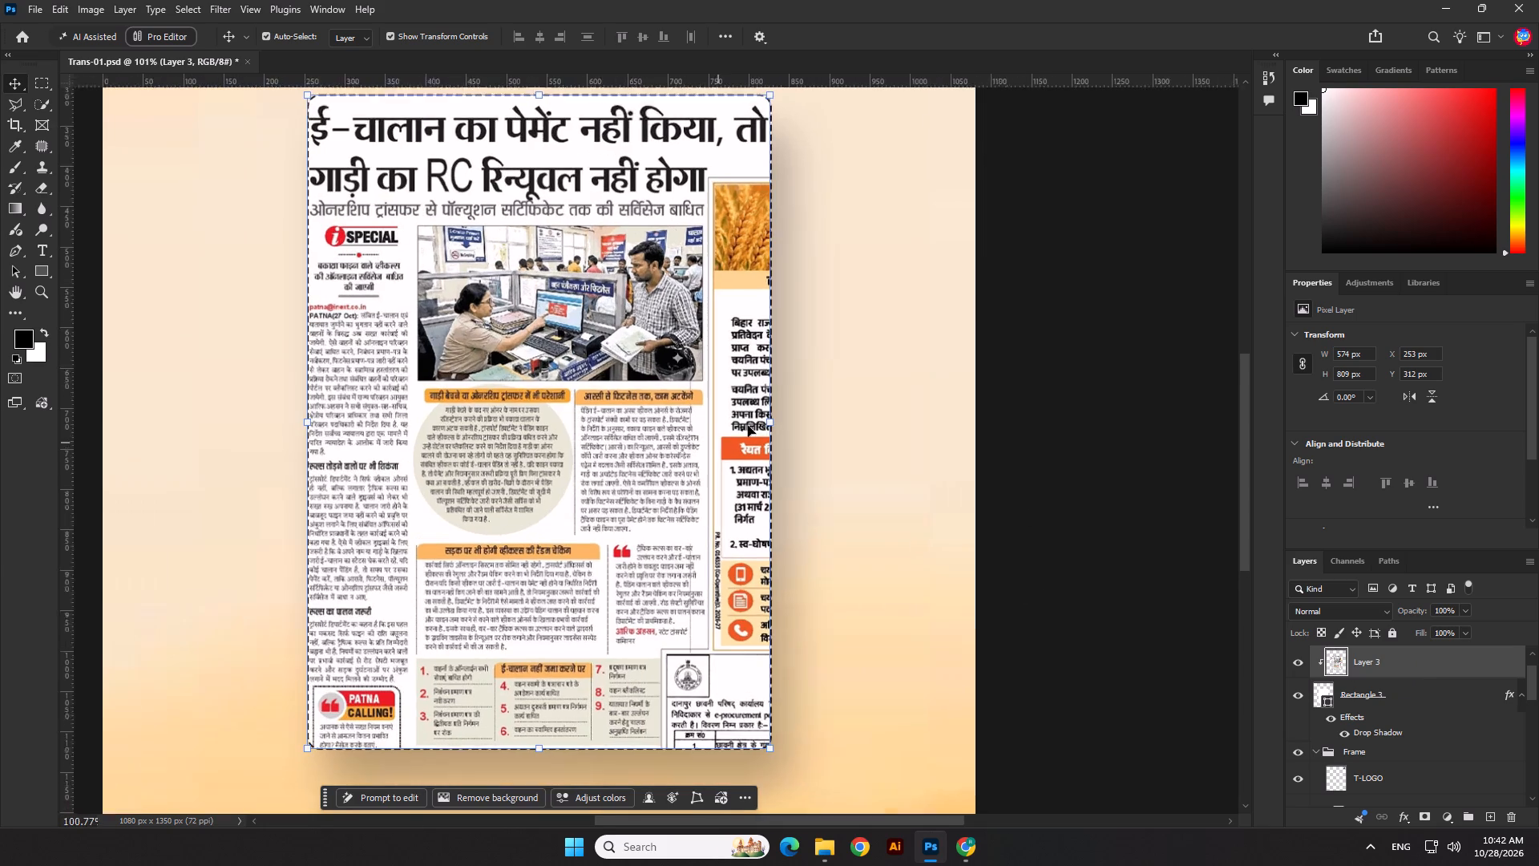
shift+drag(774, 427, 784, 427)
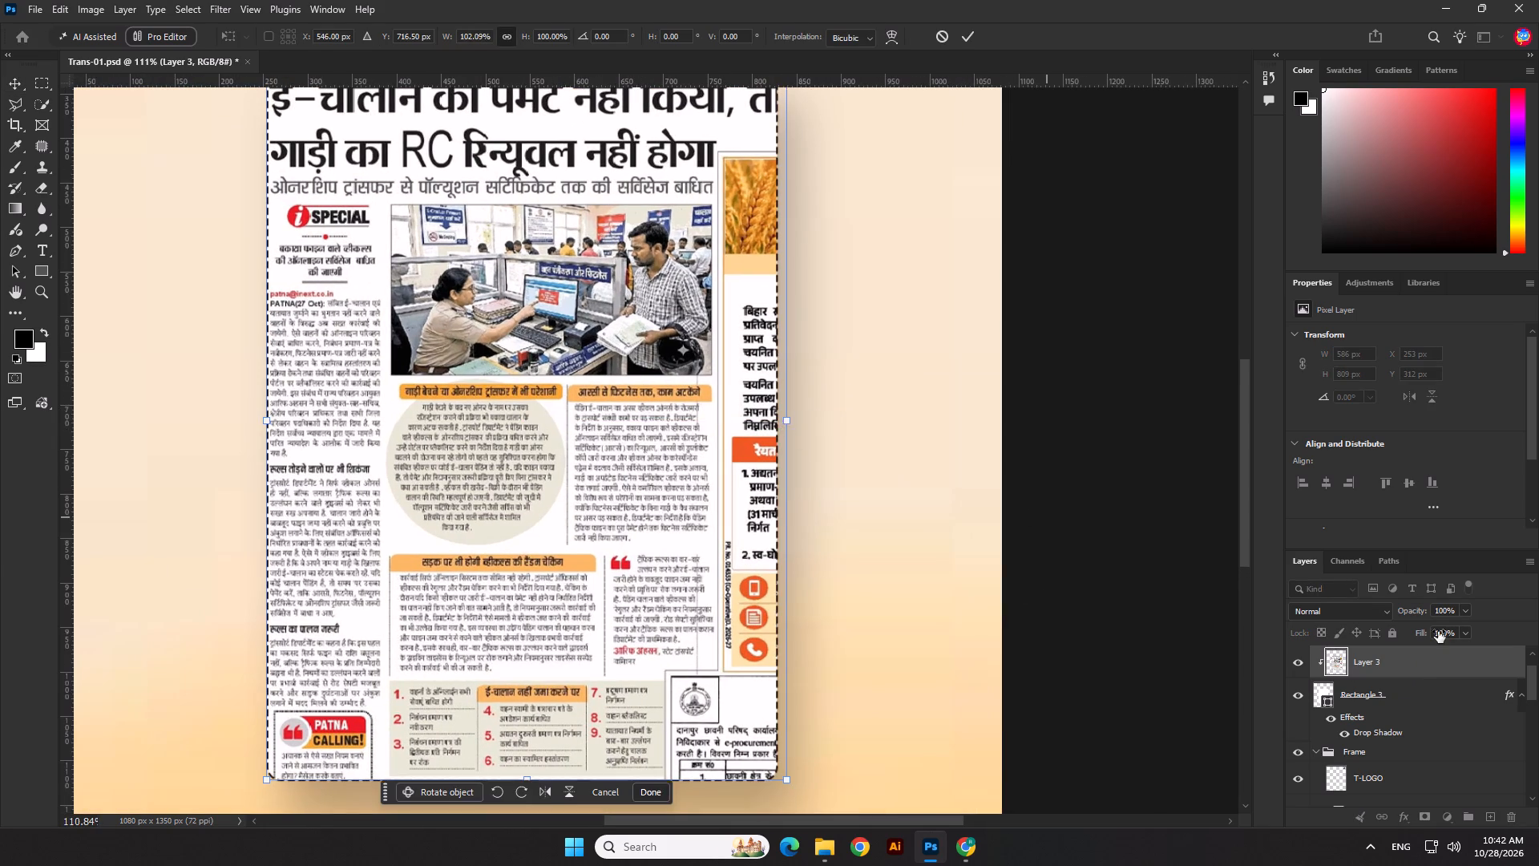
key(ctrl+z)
Widen the rounded white frame behind the news clipping to about 586 px, keeping its height.
click(1395, 683)
click(1387, 699)
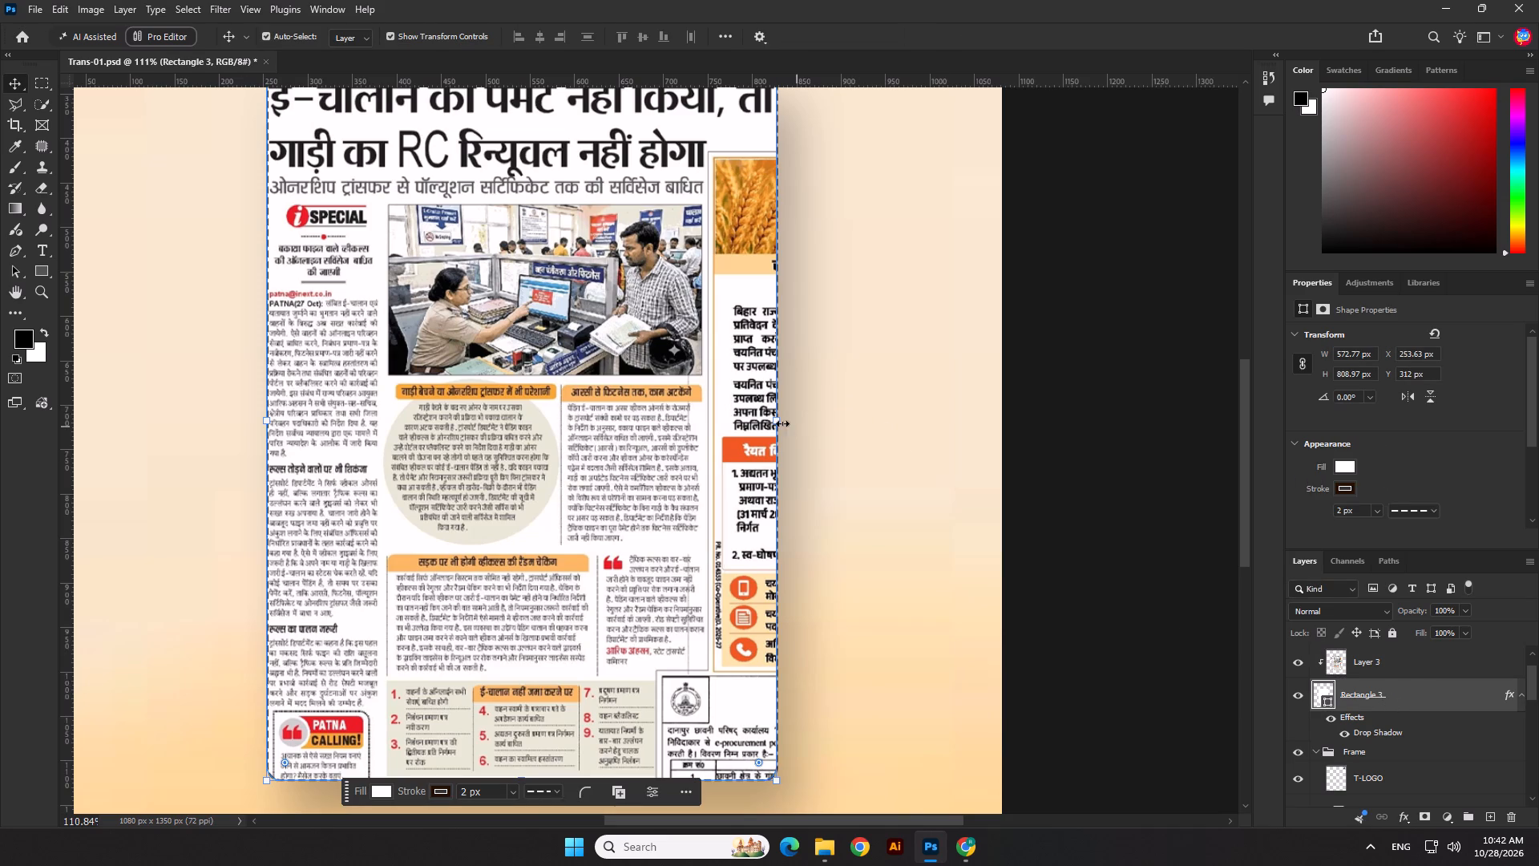
drag(774, 421, 784, 421)
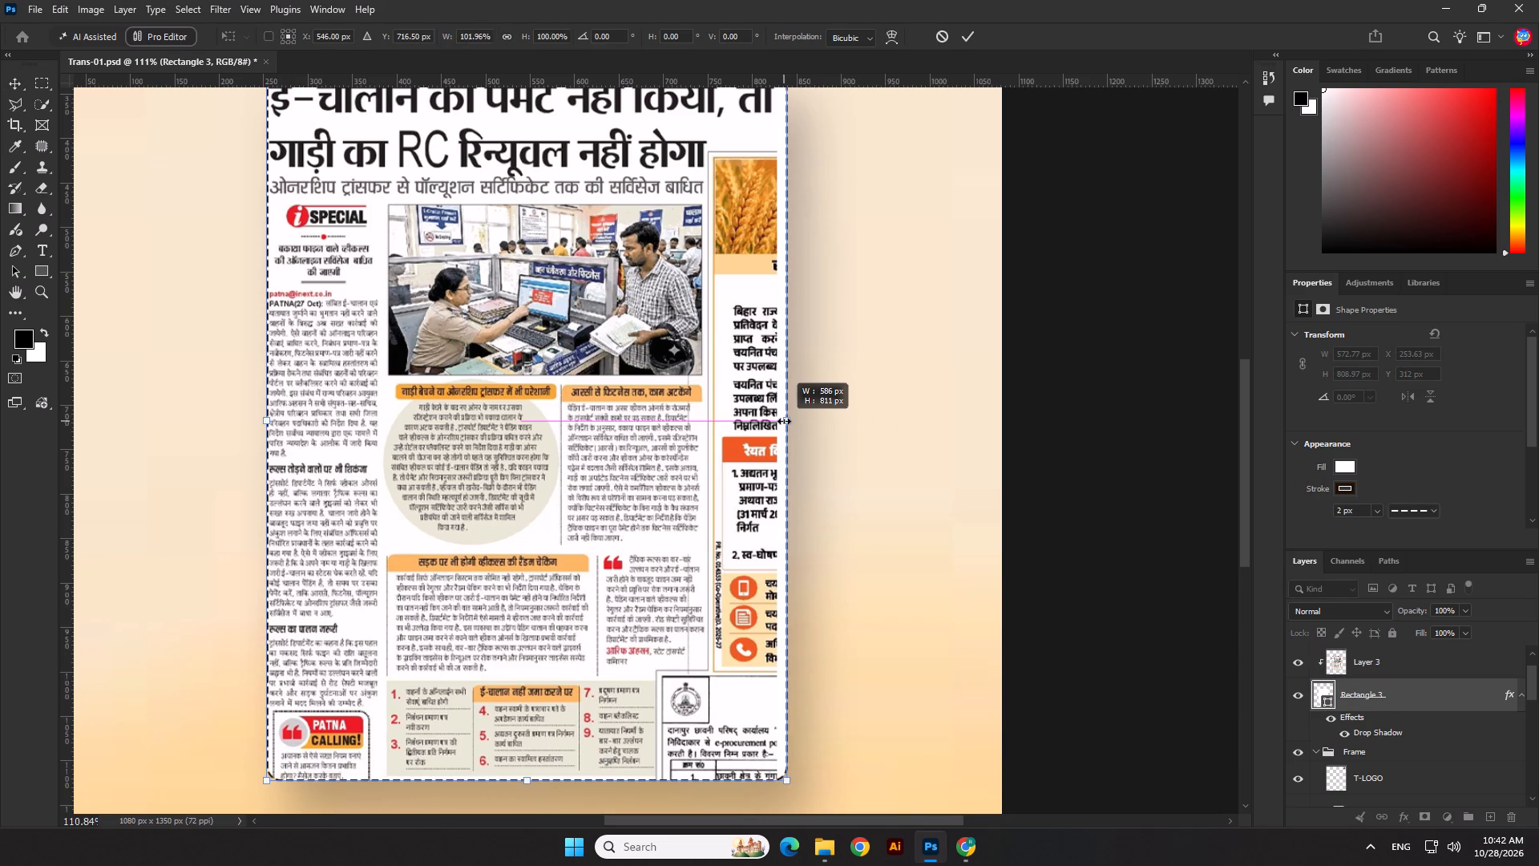
drag(784, 421, 786, 422)
scroll(786, 422, down, 4)
key(Return)
Align the white frame and the news clipping to the canvas by their horizontal centres.
click(681, 435)
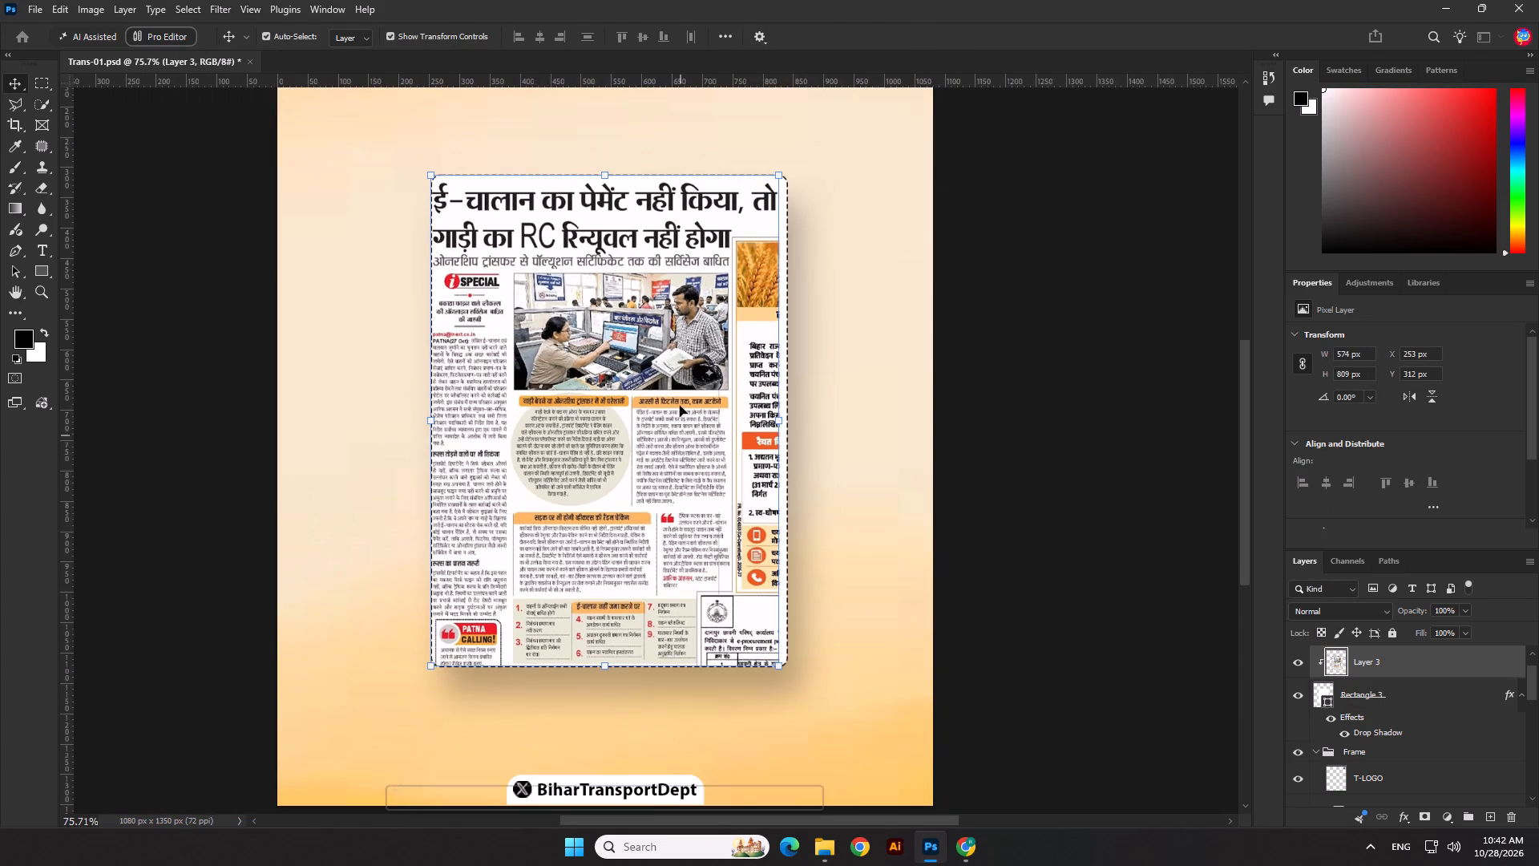
click(1399, 712)
click(722, 40)
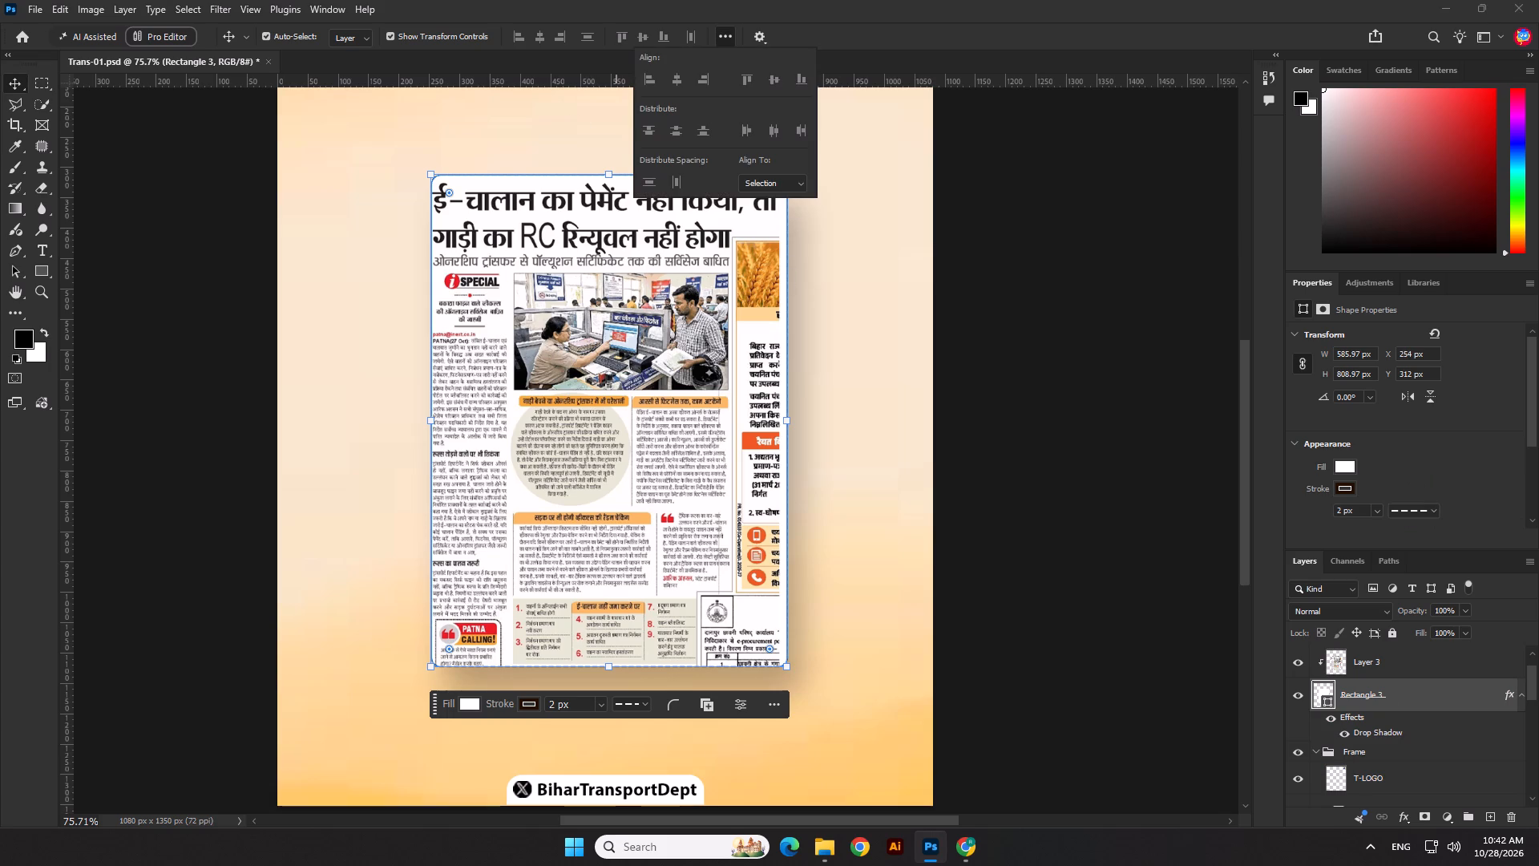
click(785, 183)
click(780, 212)
click(539, 34)
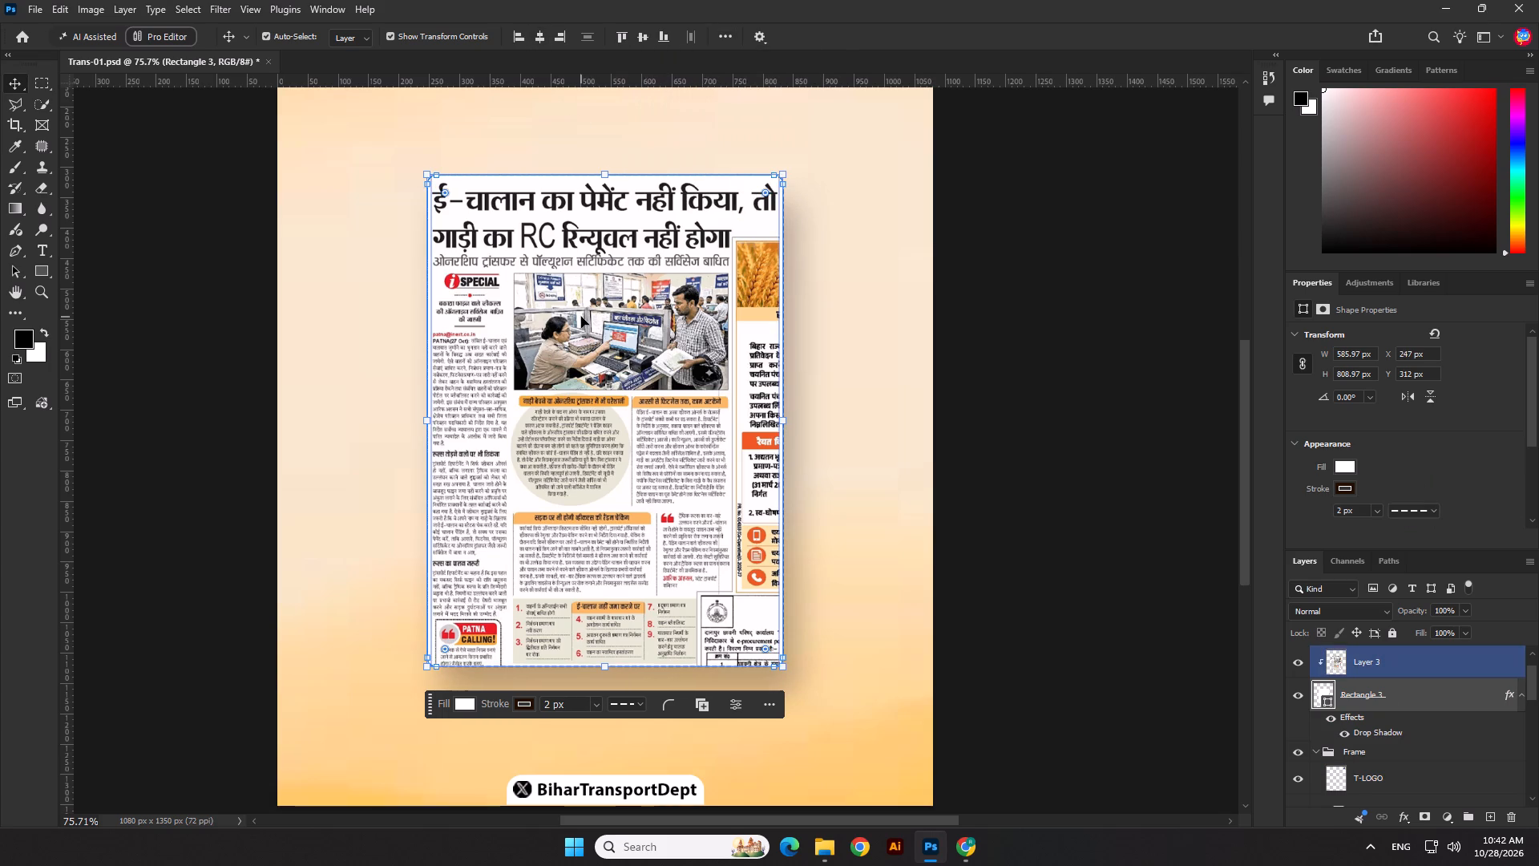
click(581, 317)
click(539, 30)
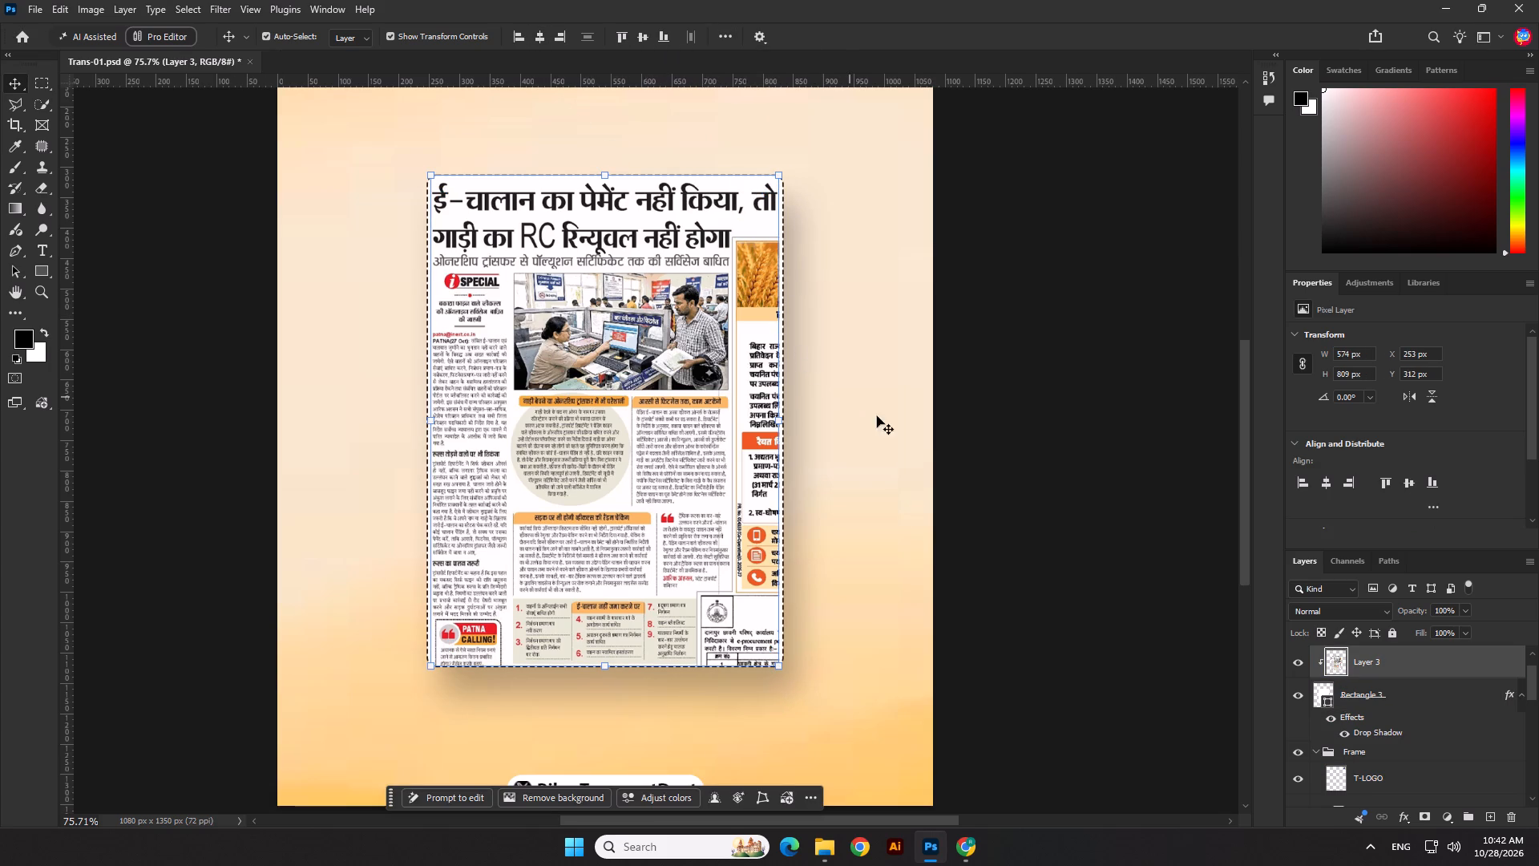
Scale the news clipping and its white frame up together, making the frame about 684 × 945 px.
ctrl+click(1348, 690)
scroll(903, 519, down, 6)
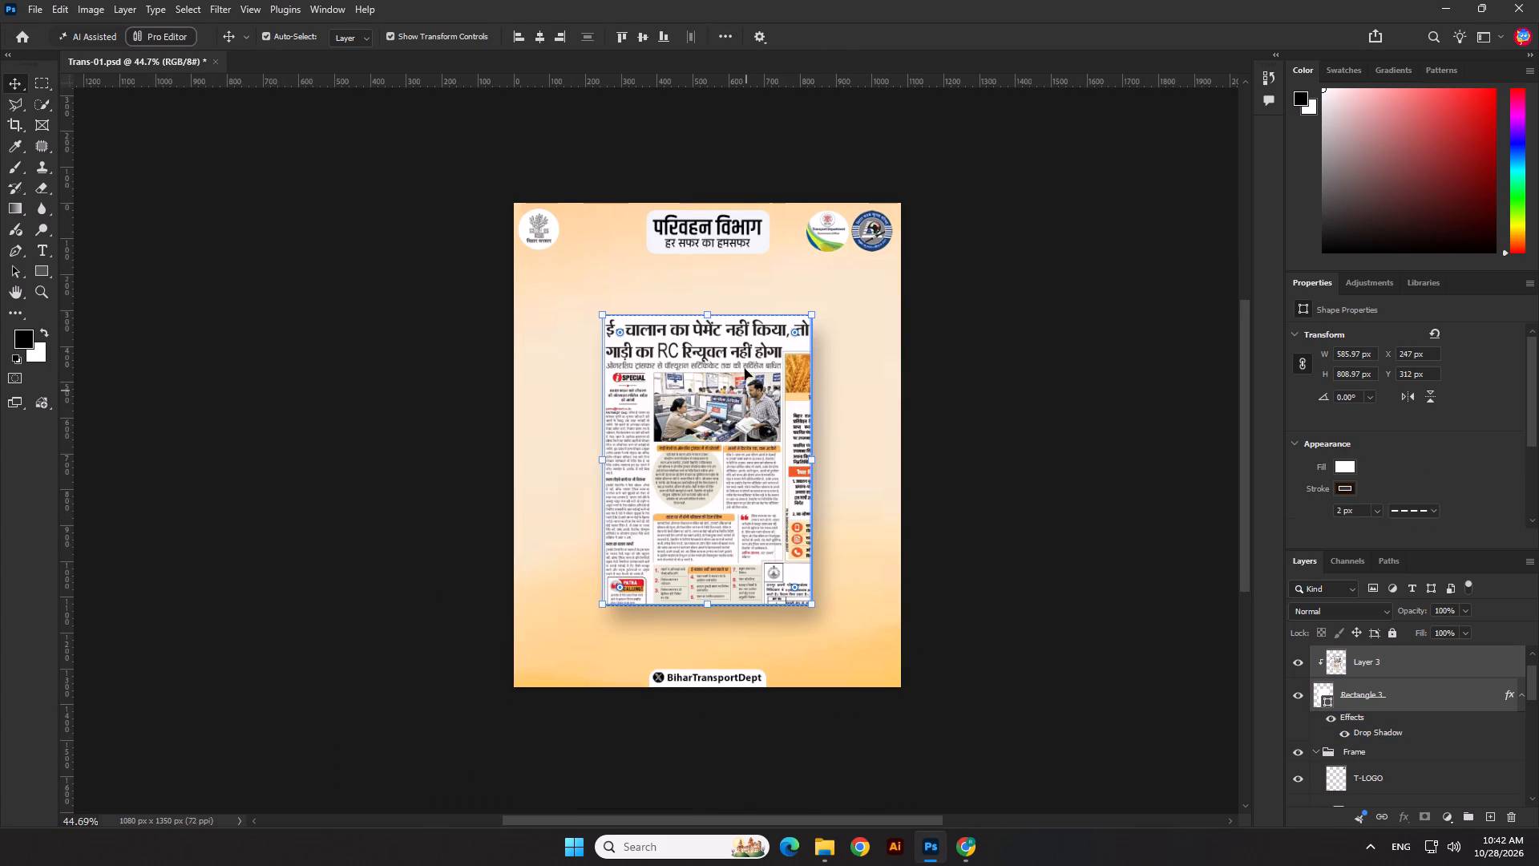
drag(715, 314, 721, 288)
drag(703, 608, 703, 611)
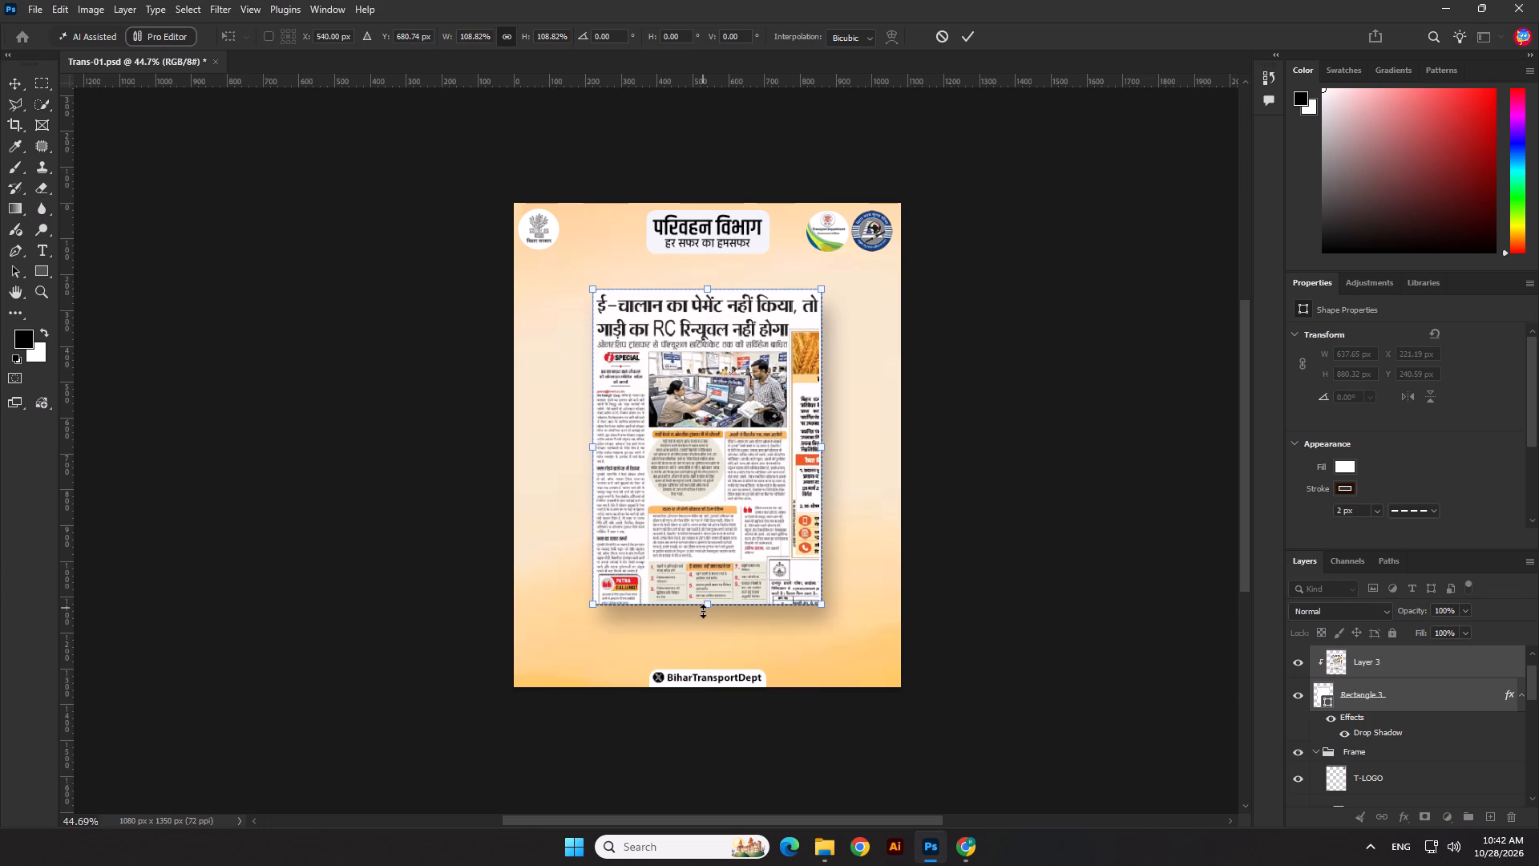
drag(703, 611, 701, 631)
key(Return)
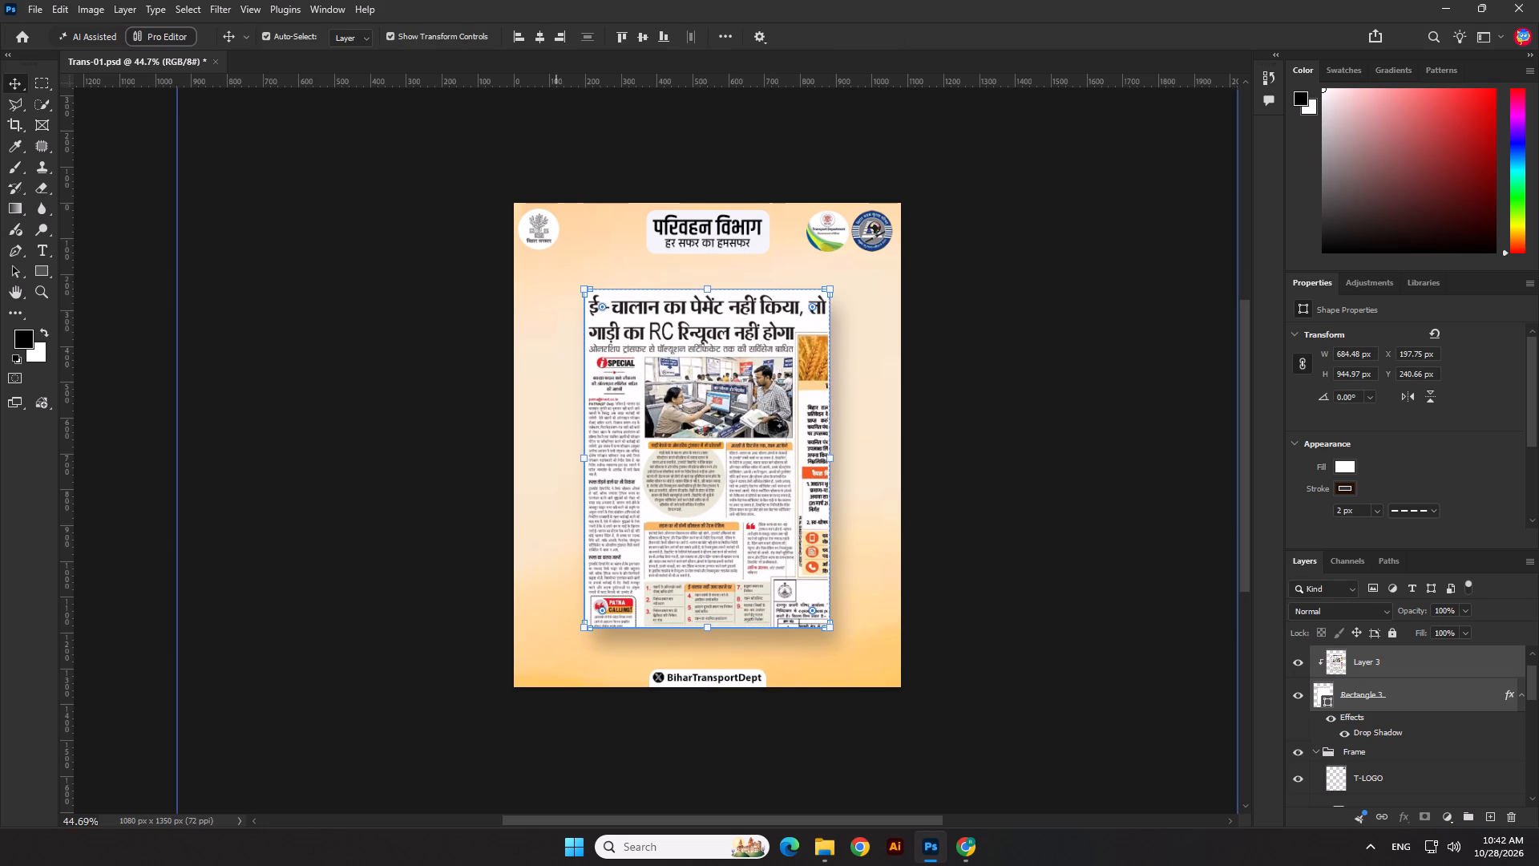
Centre the clipping and frame horizontally on the canvas, nudge them down about 7 px, and deselect them.
click(539, 42)
key(shift+Down)
key(Up)
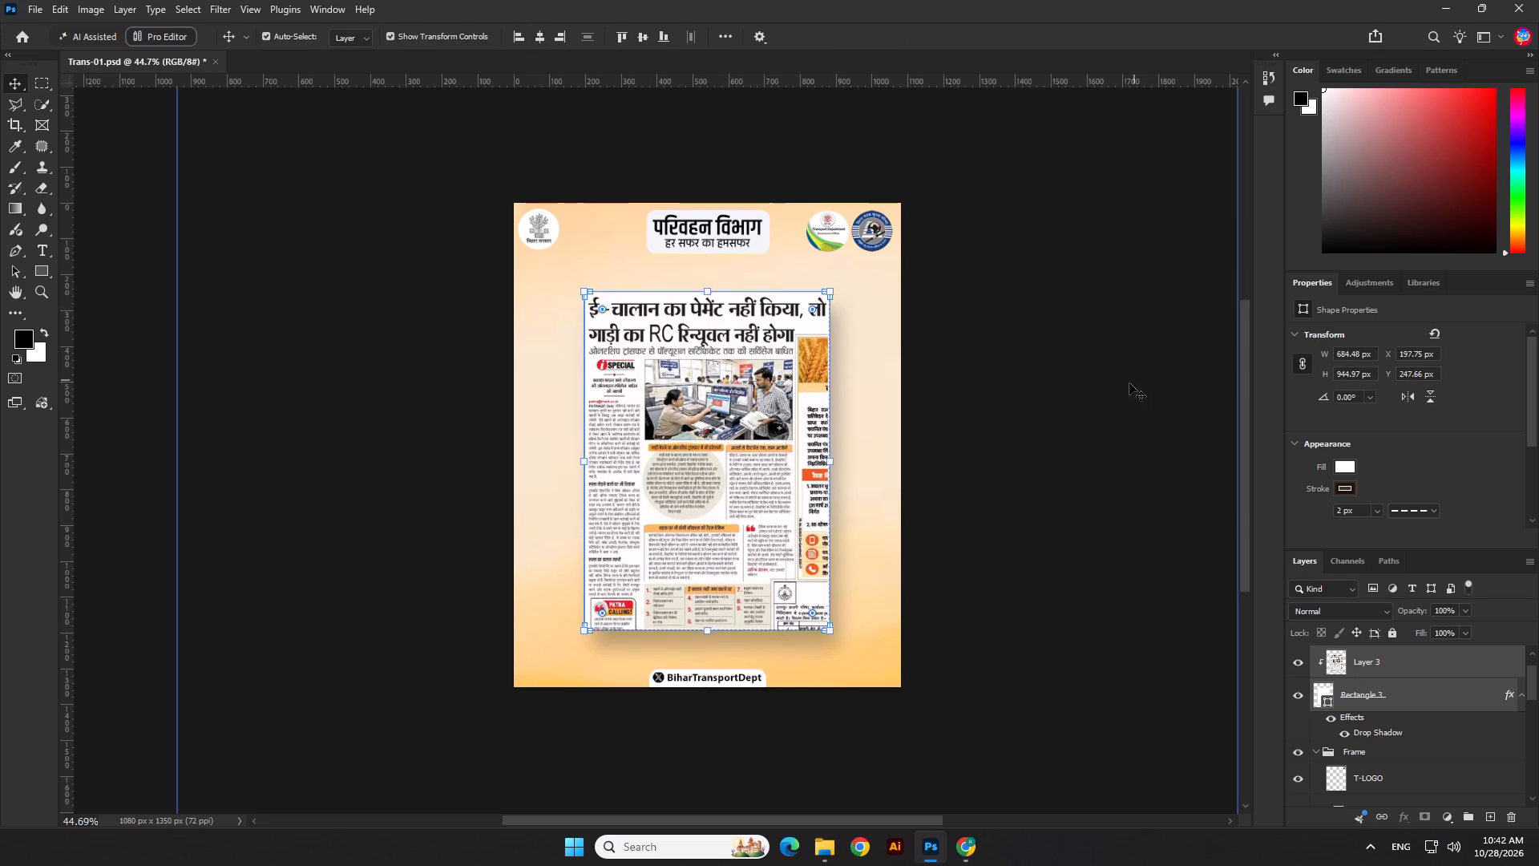
click(1098, 404)
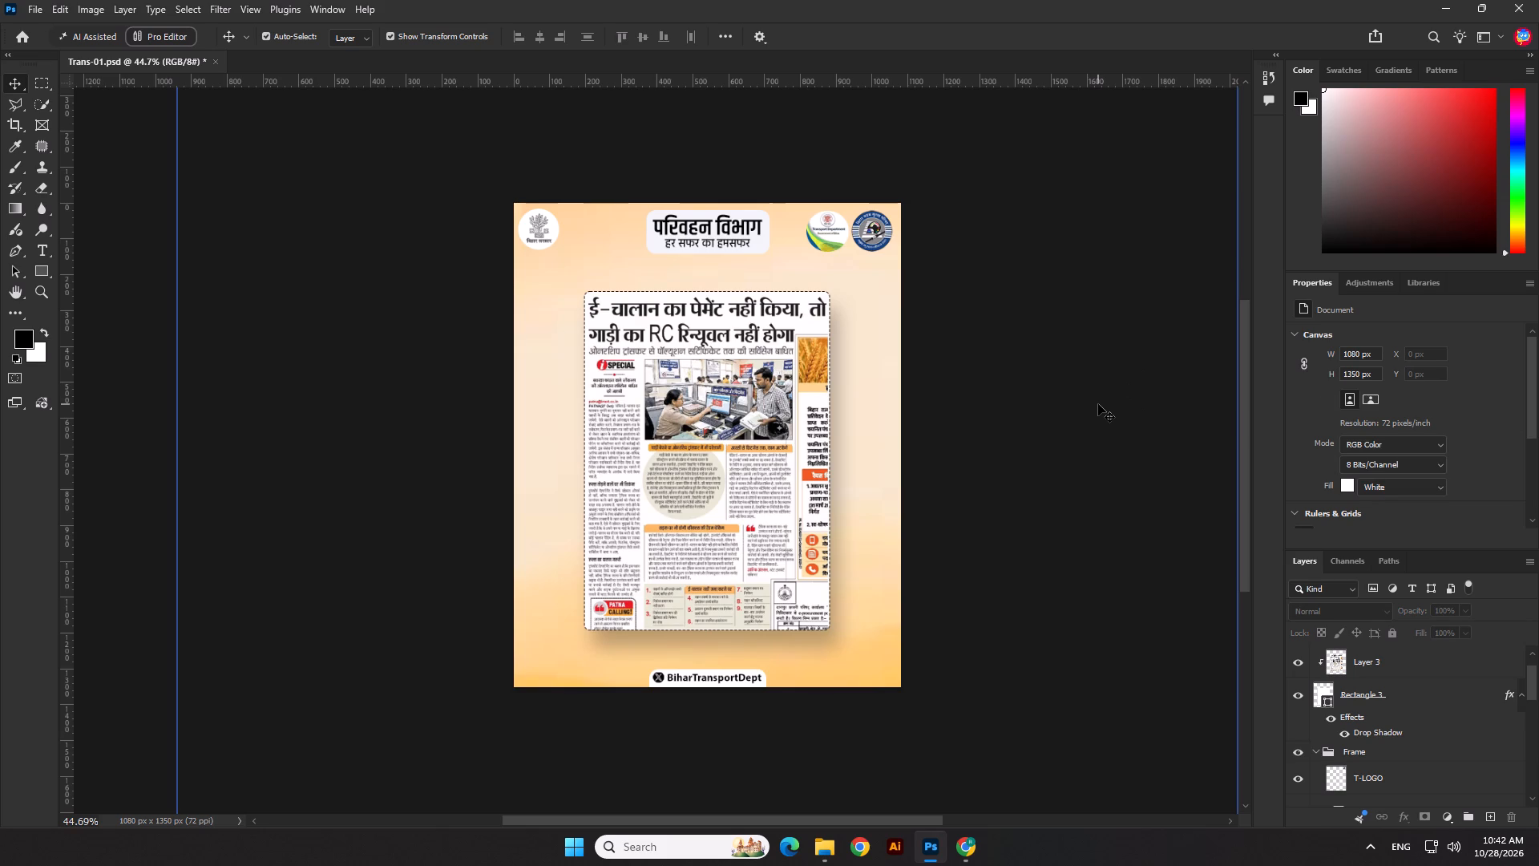
click(1089, 443)
Save the Trans-01 PSD.
key(ctrl+s)
Save a PNG copy of the poster as Trans-01 copy.png in the 28.10.26 folder, using the large file size option.
click(27, 9)
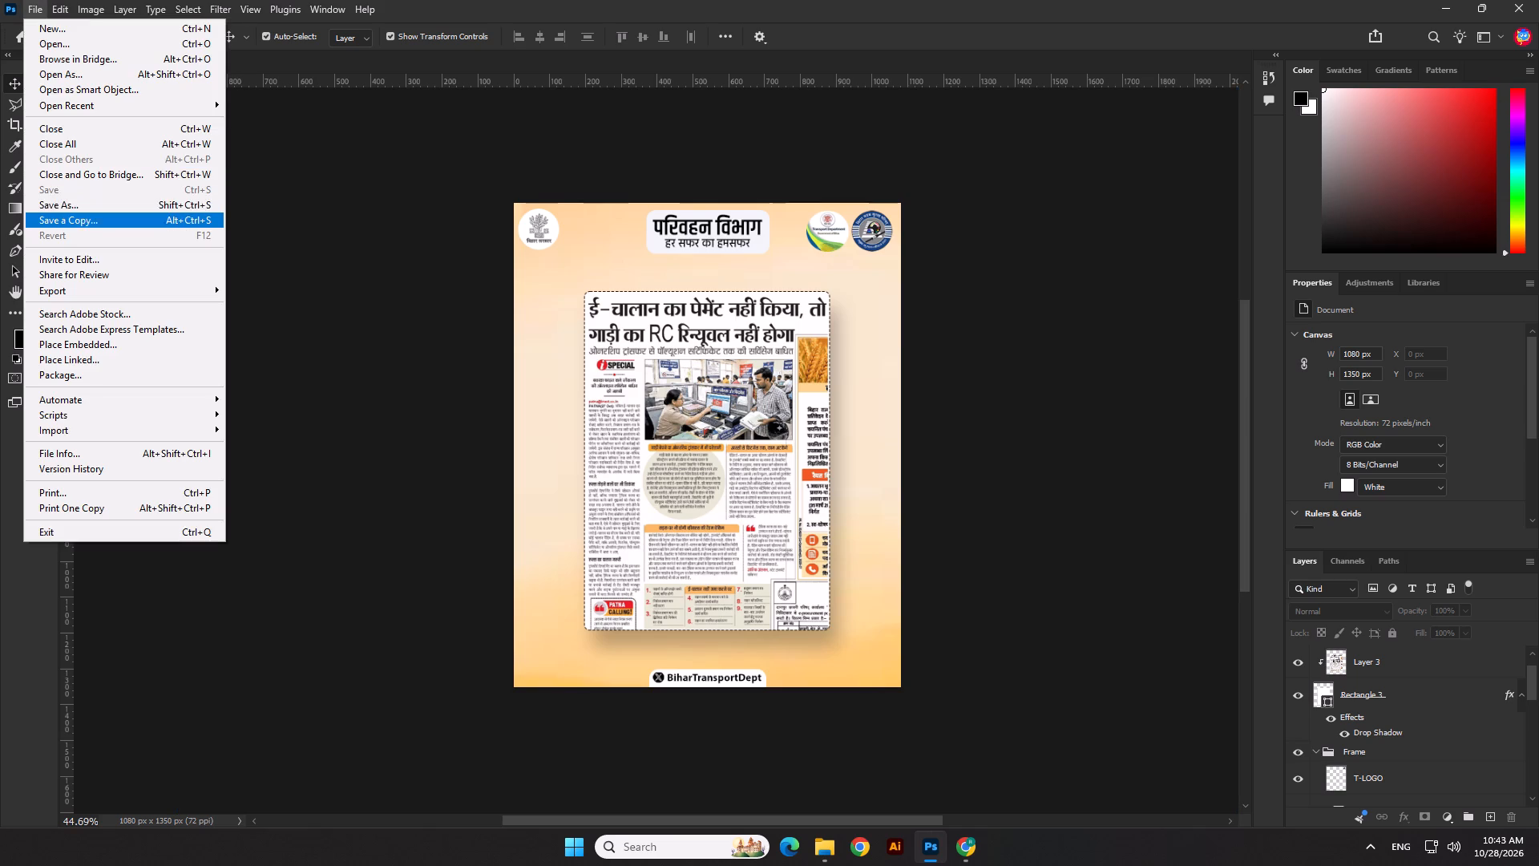
click(57, 217)
click(151, 682)
click(156, 585)
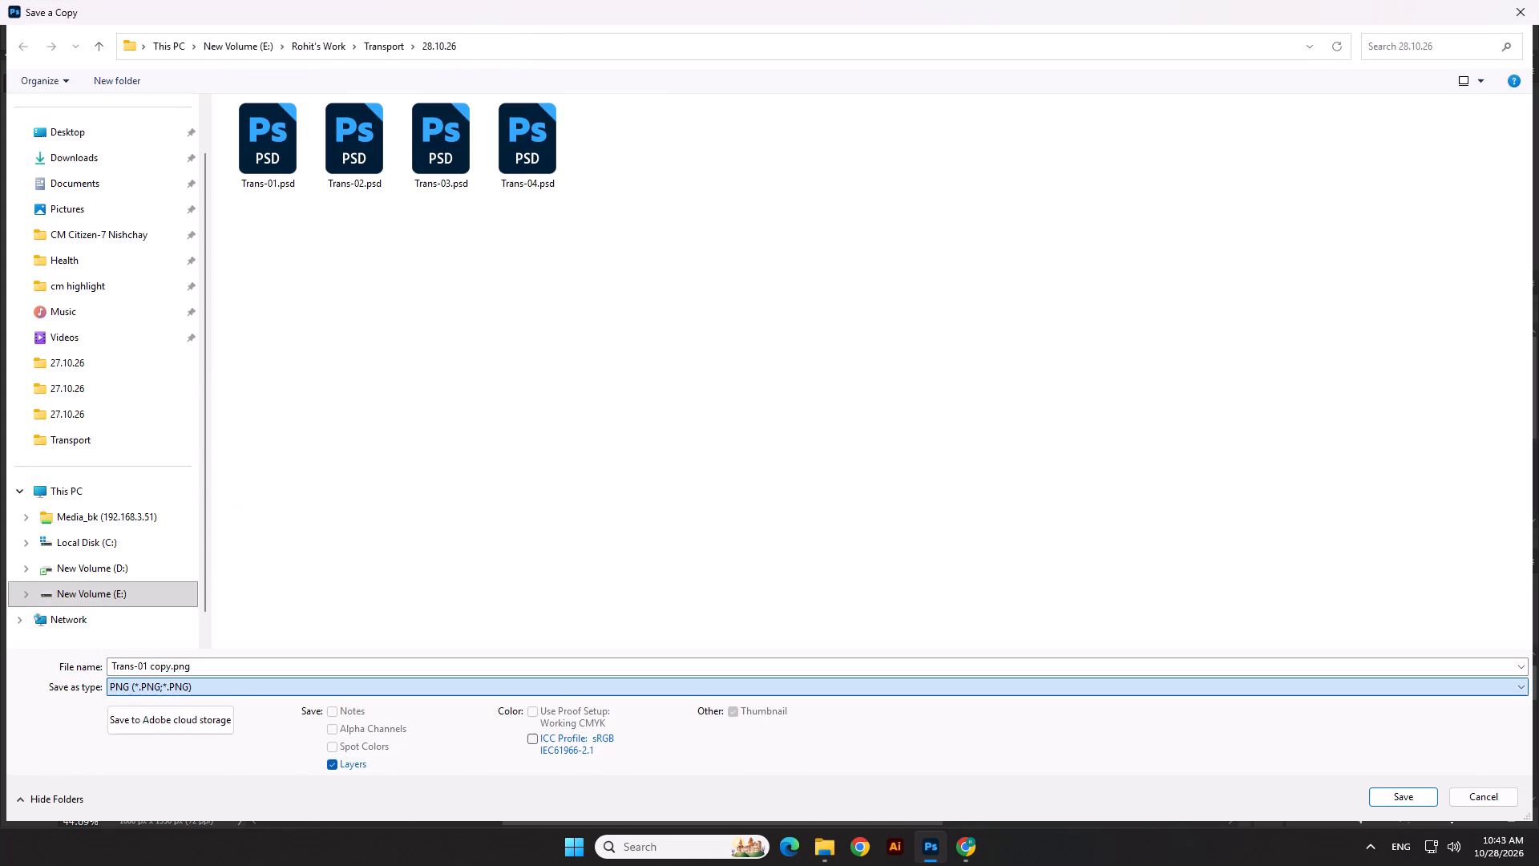
click(1386, 792)
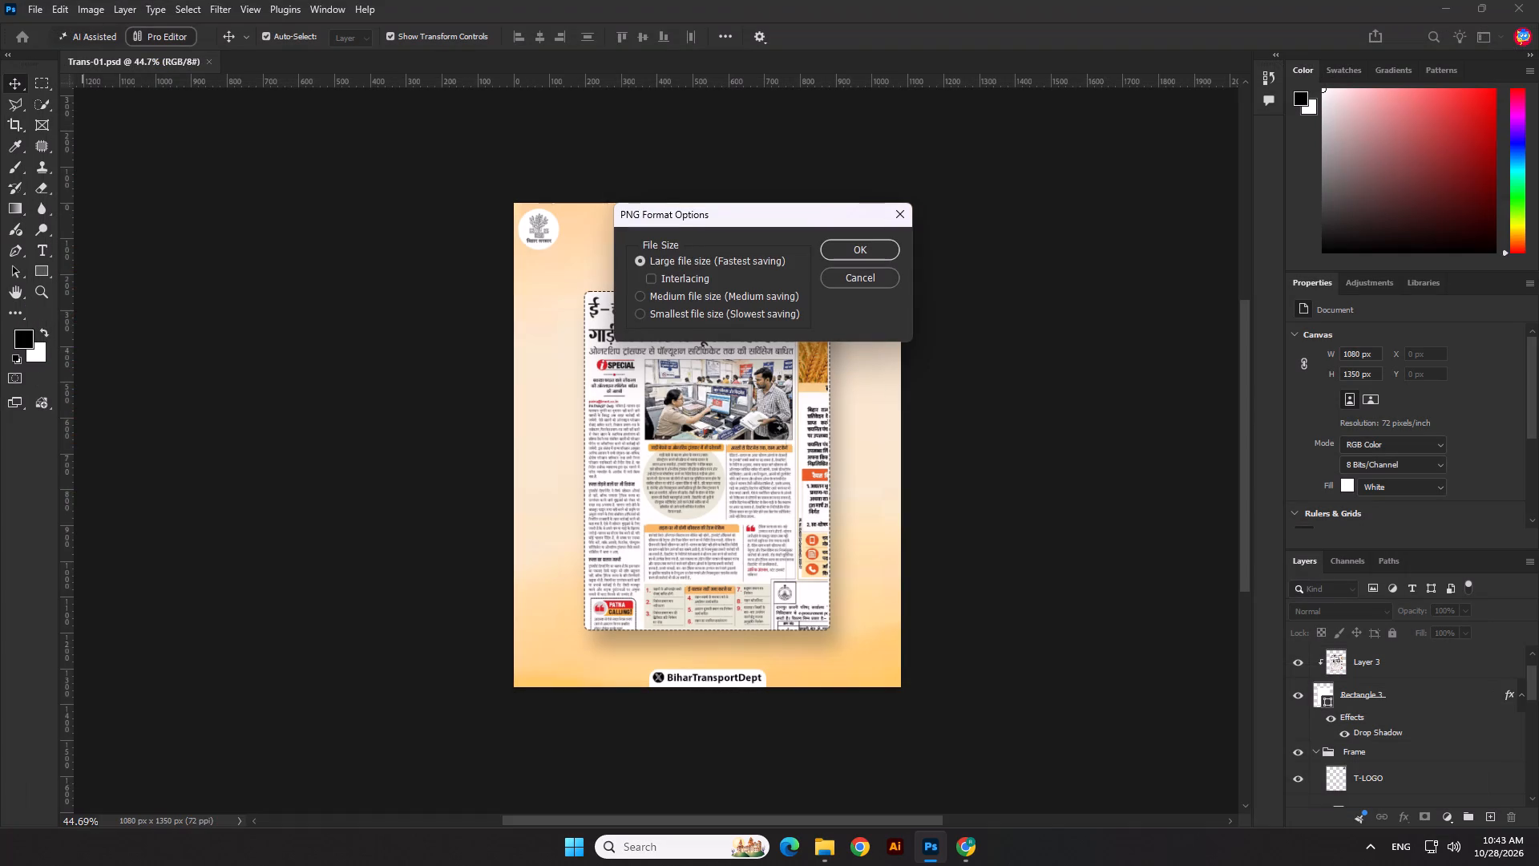
click(846, 241)
click(984, 386)
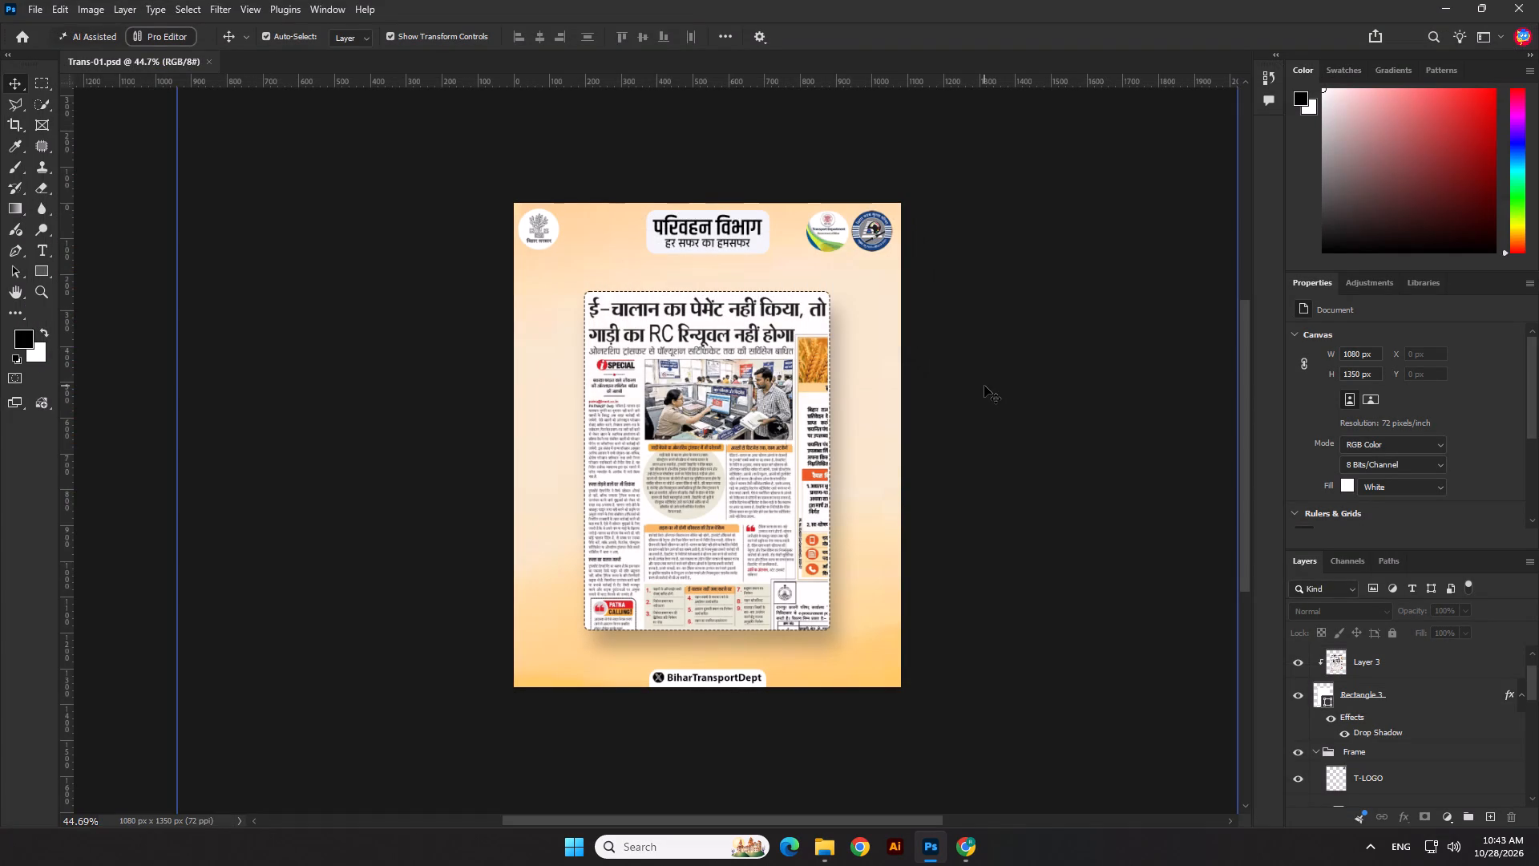
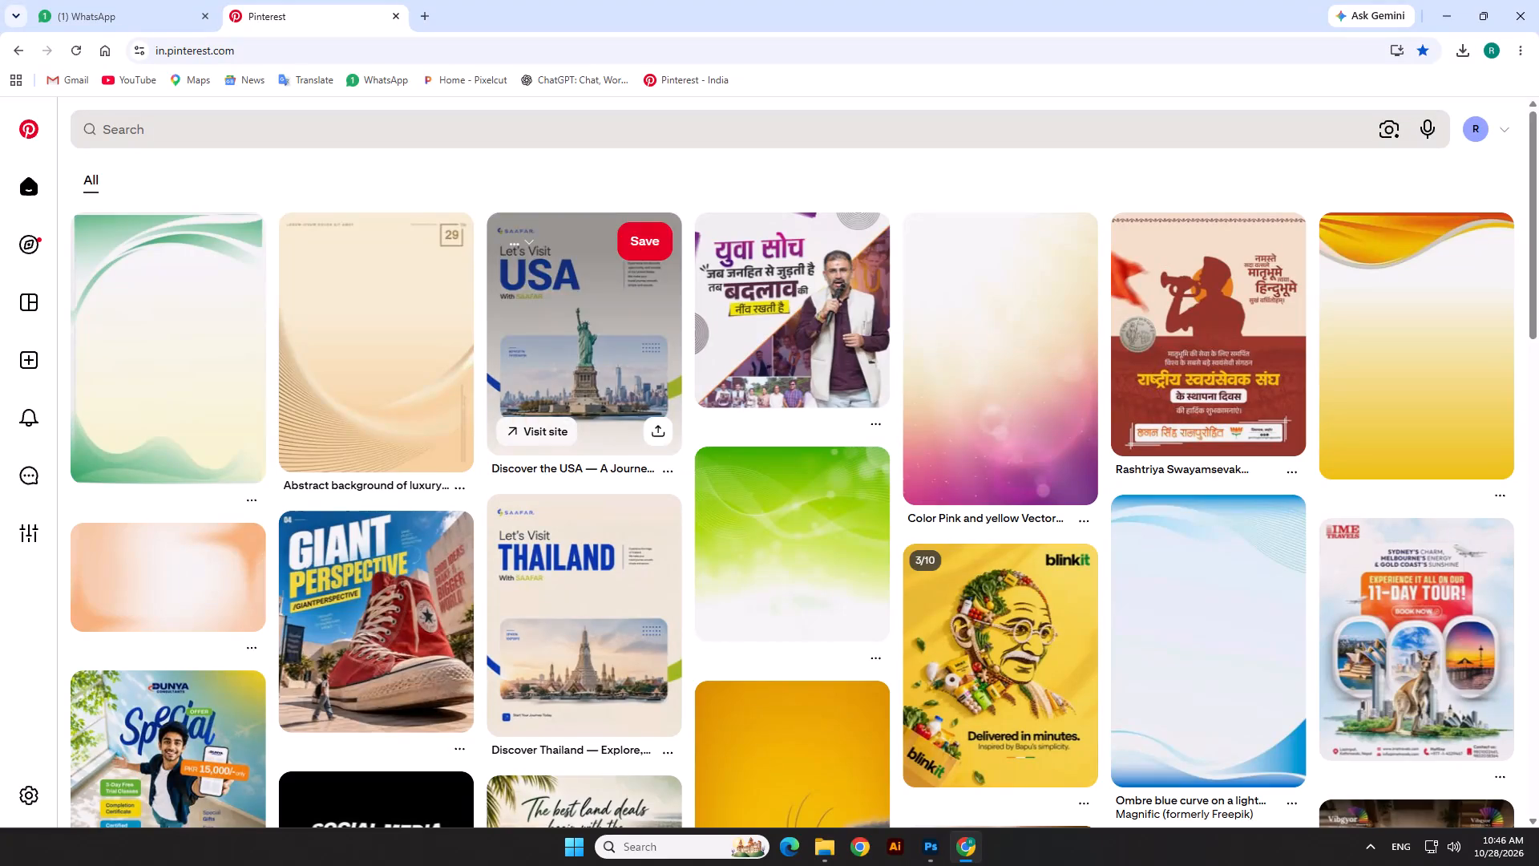
Copy the abstract luxury gold lines background image from Pinterest and paste it into the Trans-01 poster in Photoshop, behind the clipping.
click(446, 385)
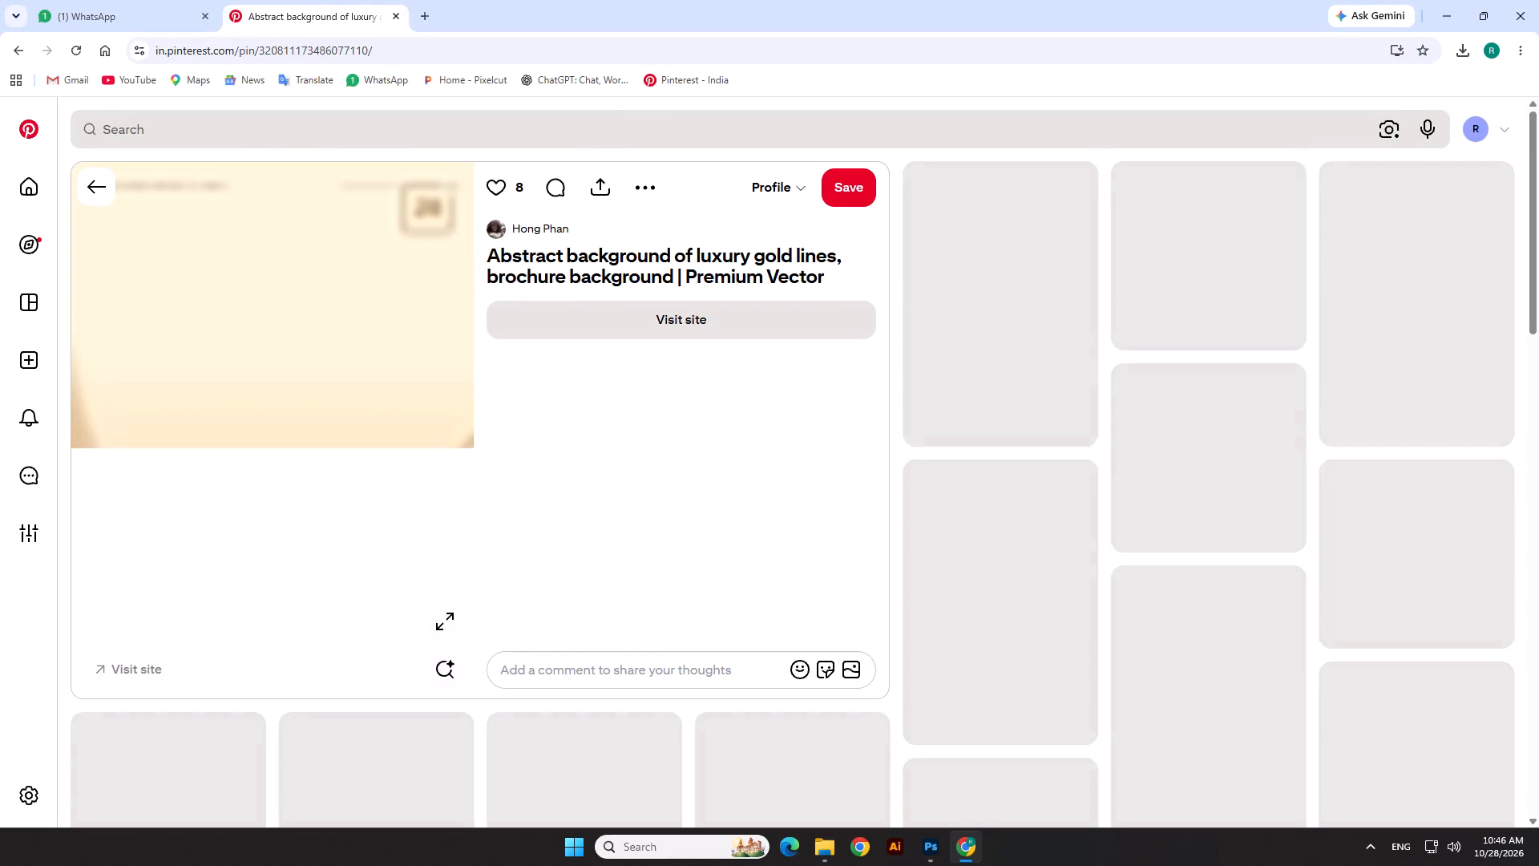
right_click(313, 348)
right_click(310, 397)
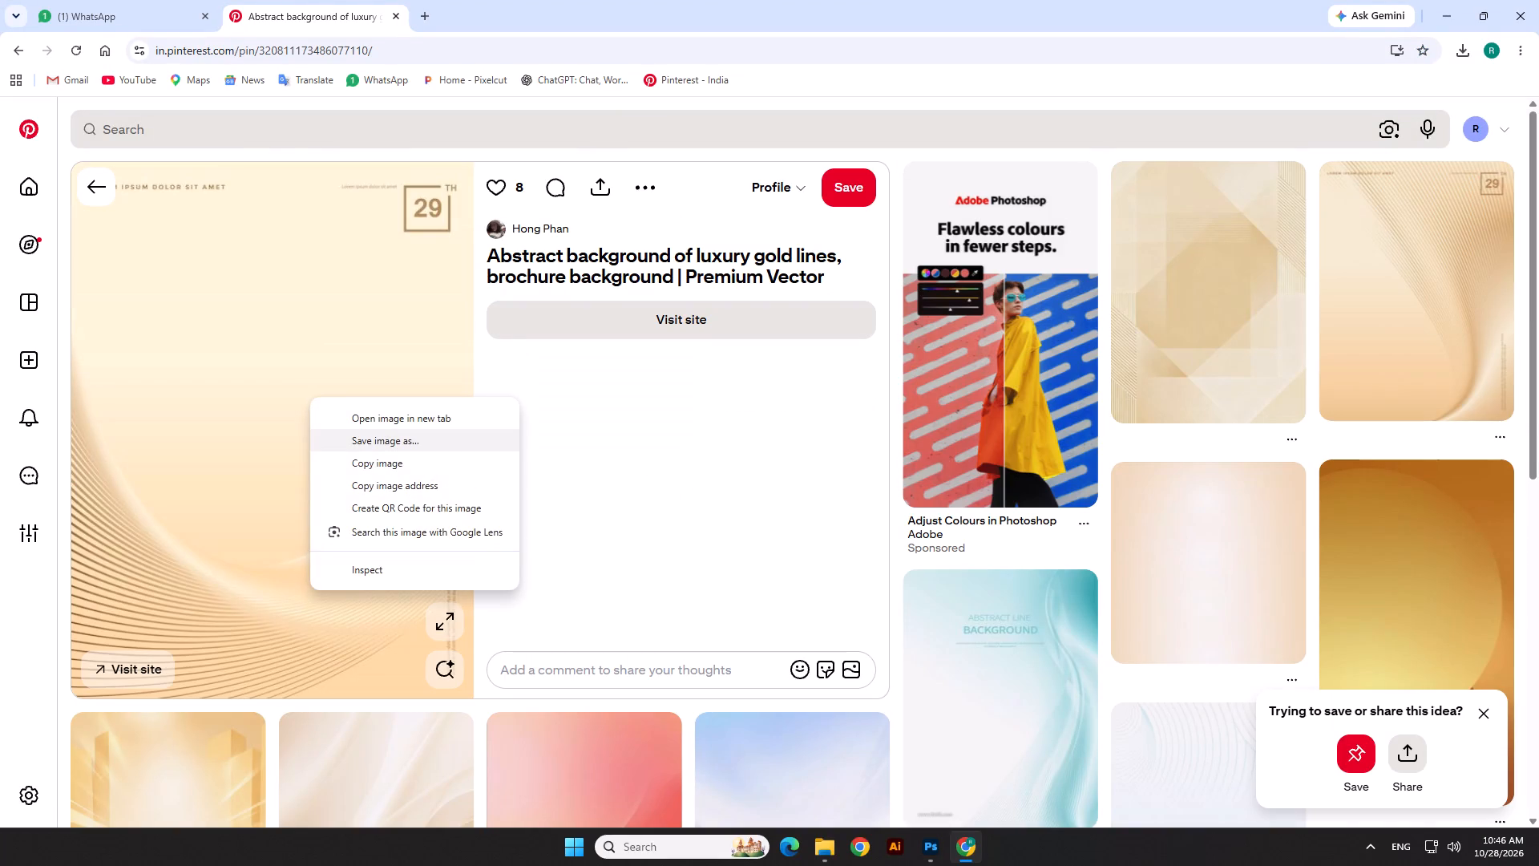
drag(350, 442, 350, 459)
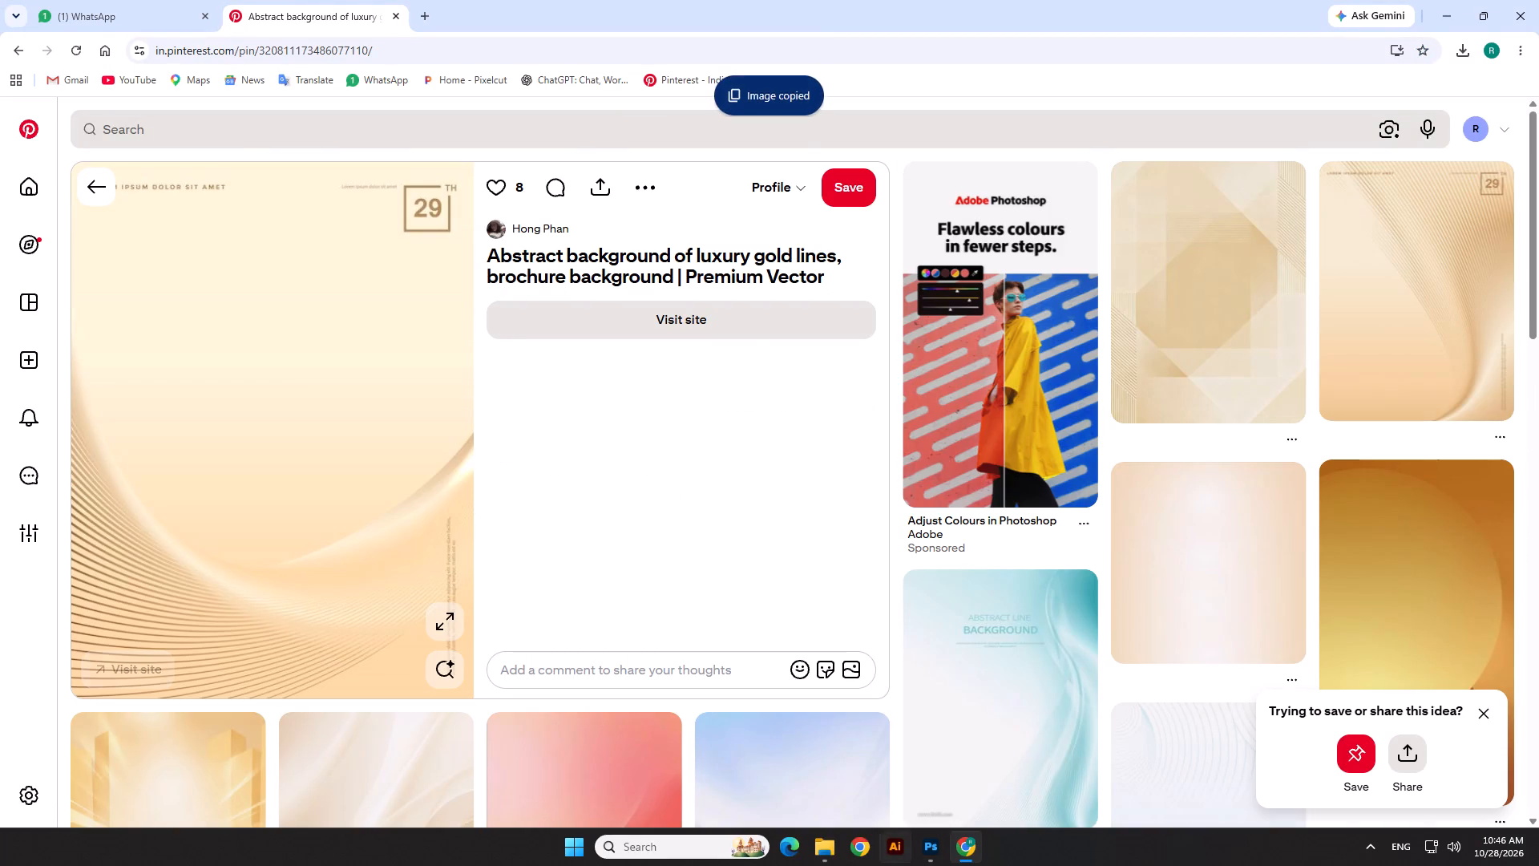
click(923, 846)
click(854, 659)
key(ctrl+v)
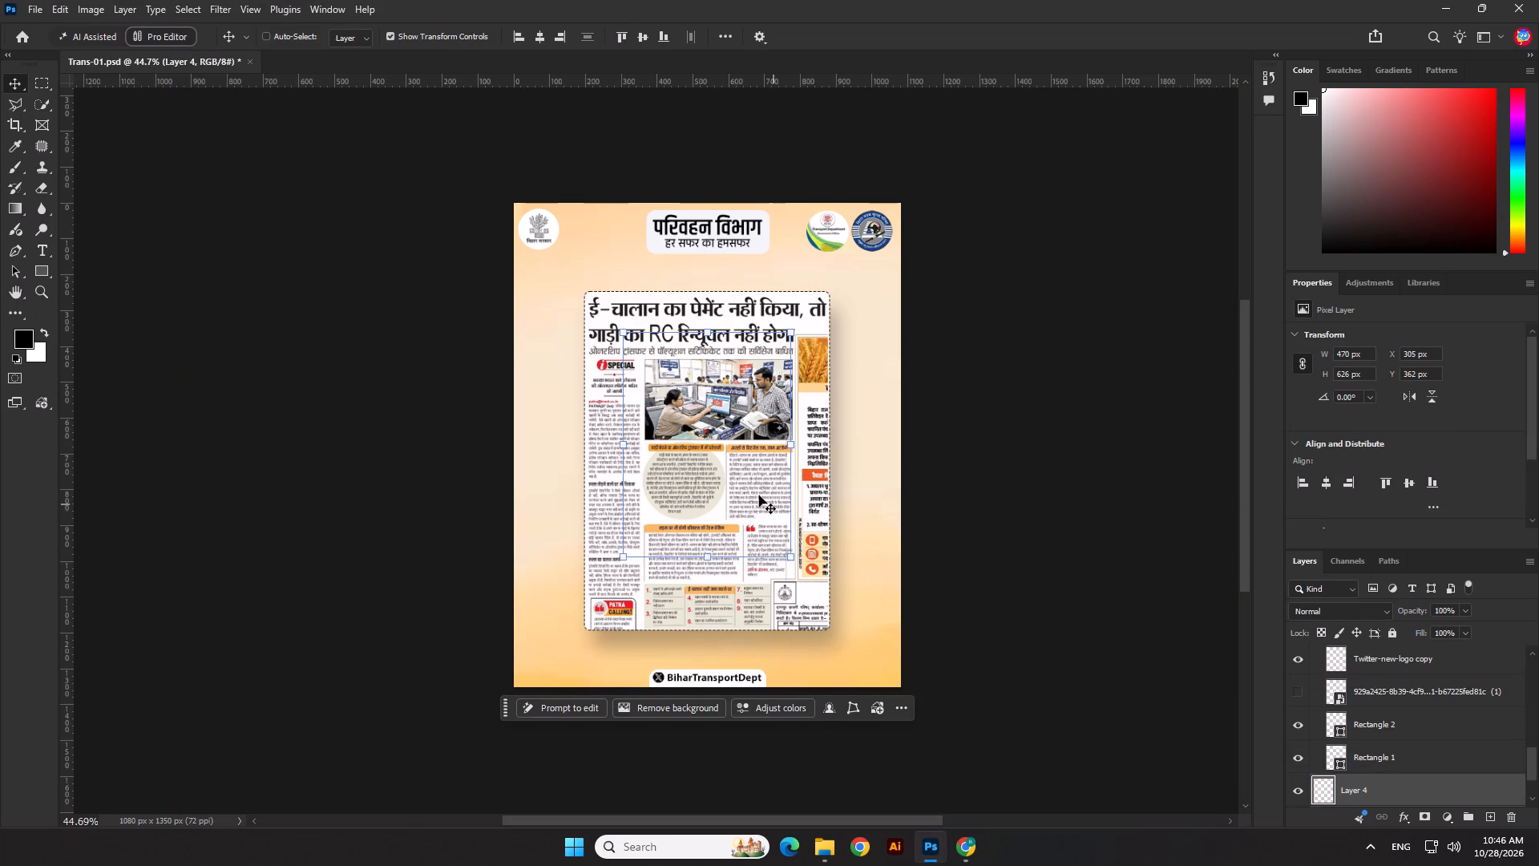
Scale the pasted gold lines background to about 1254 × 1671 px so it covers the whole canvas, and deselect it.
scroll(708, 366, down, 2)
drag(707, 337, 713, 169)
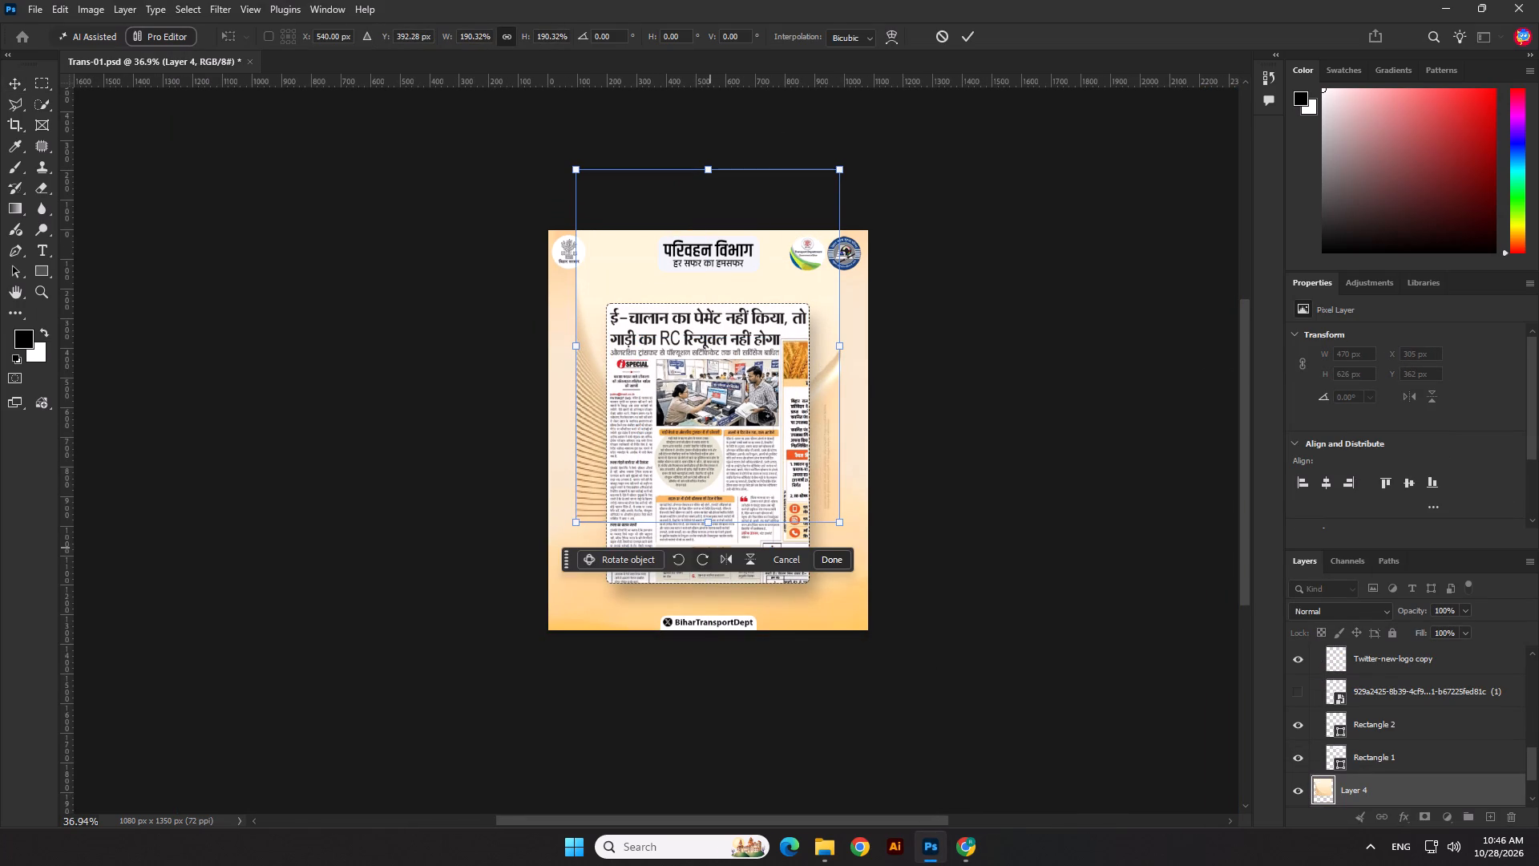
drag(708, 525, 722, 657)
drag(711, 168, 711, 158)
key(Return)
click(1072, 463)
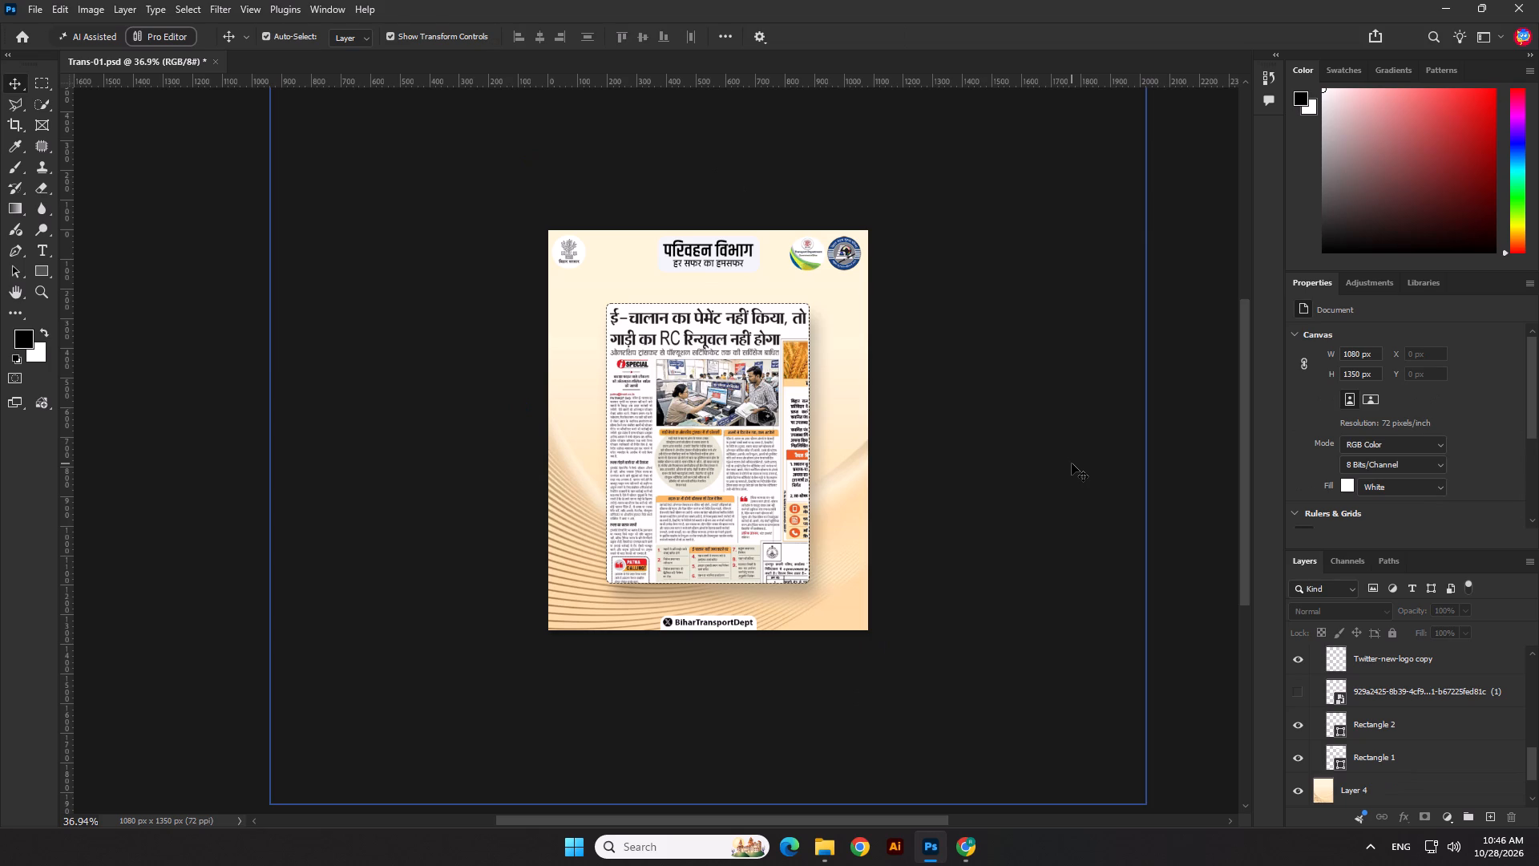
click(562, 337)
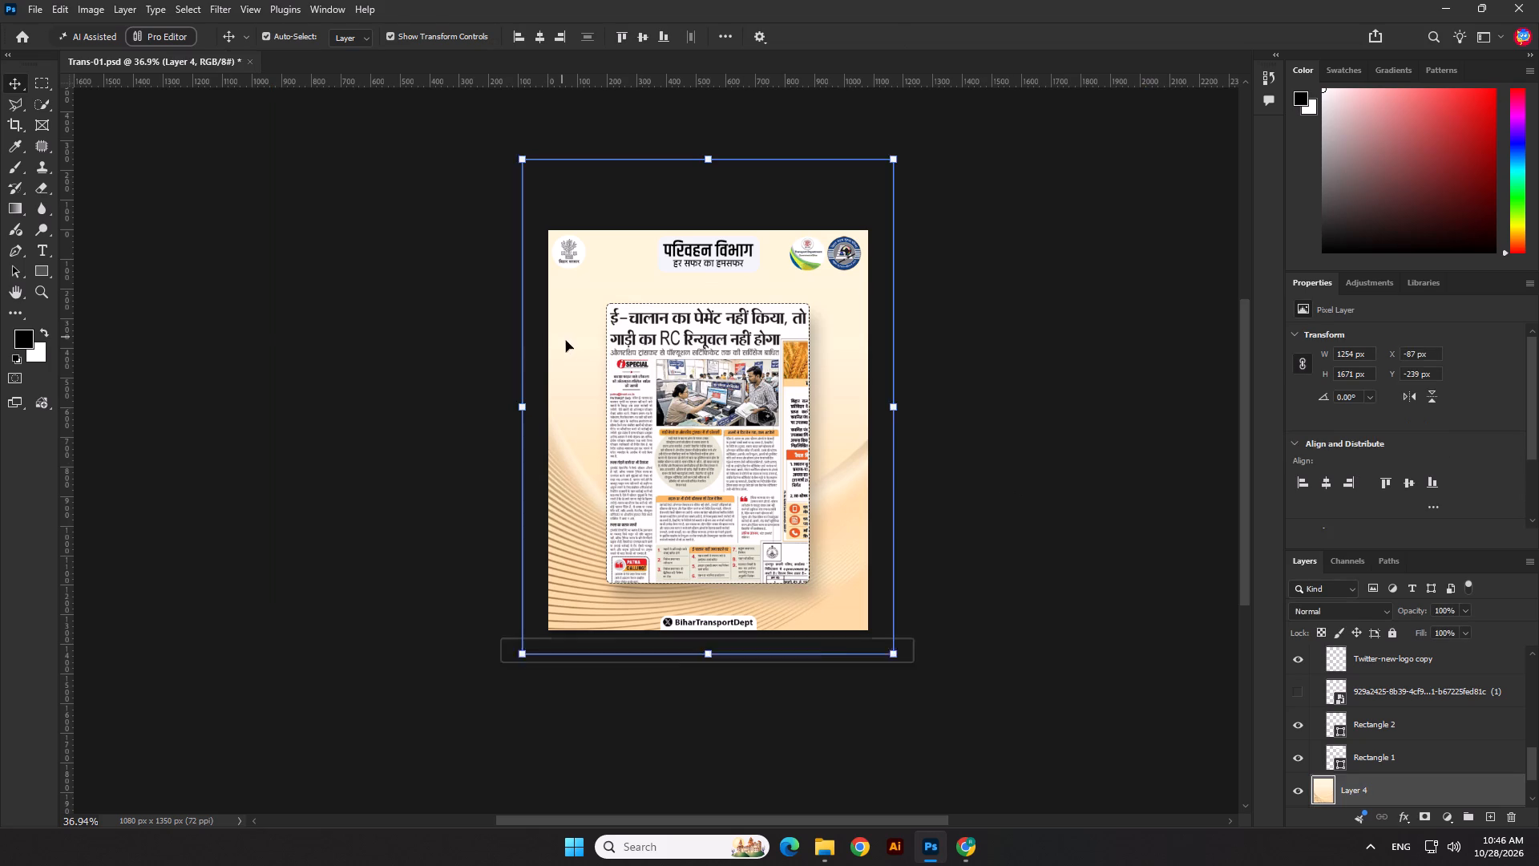
click(1068, 336)
Save the Trans-01 PSD.
scroll(700, 398, up, 2)
key(ctrl+s)
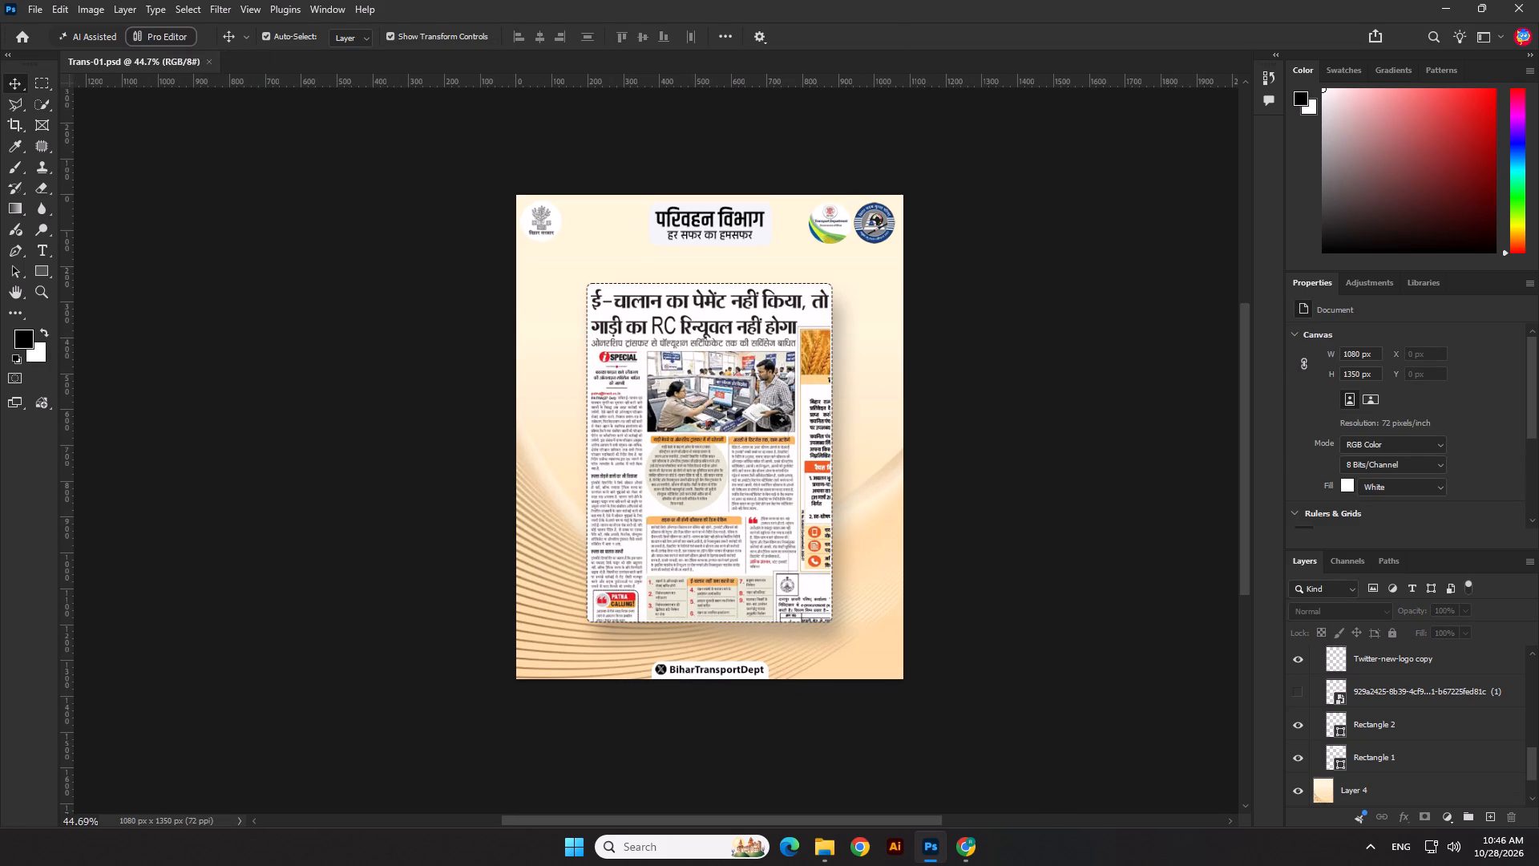
Save a PNG copy of the poster over Trans-01 copy.png in the 28.10.26 folder, using the large file size option.
click(24, 10)
click(77, 225)
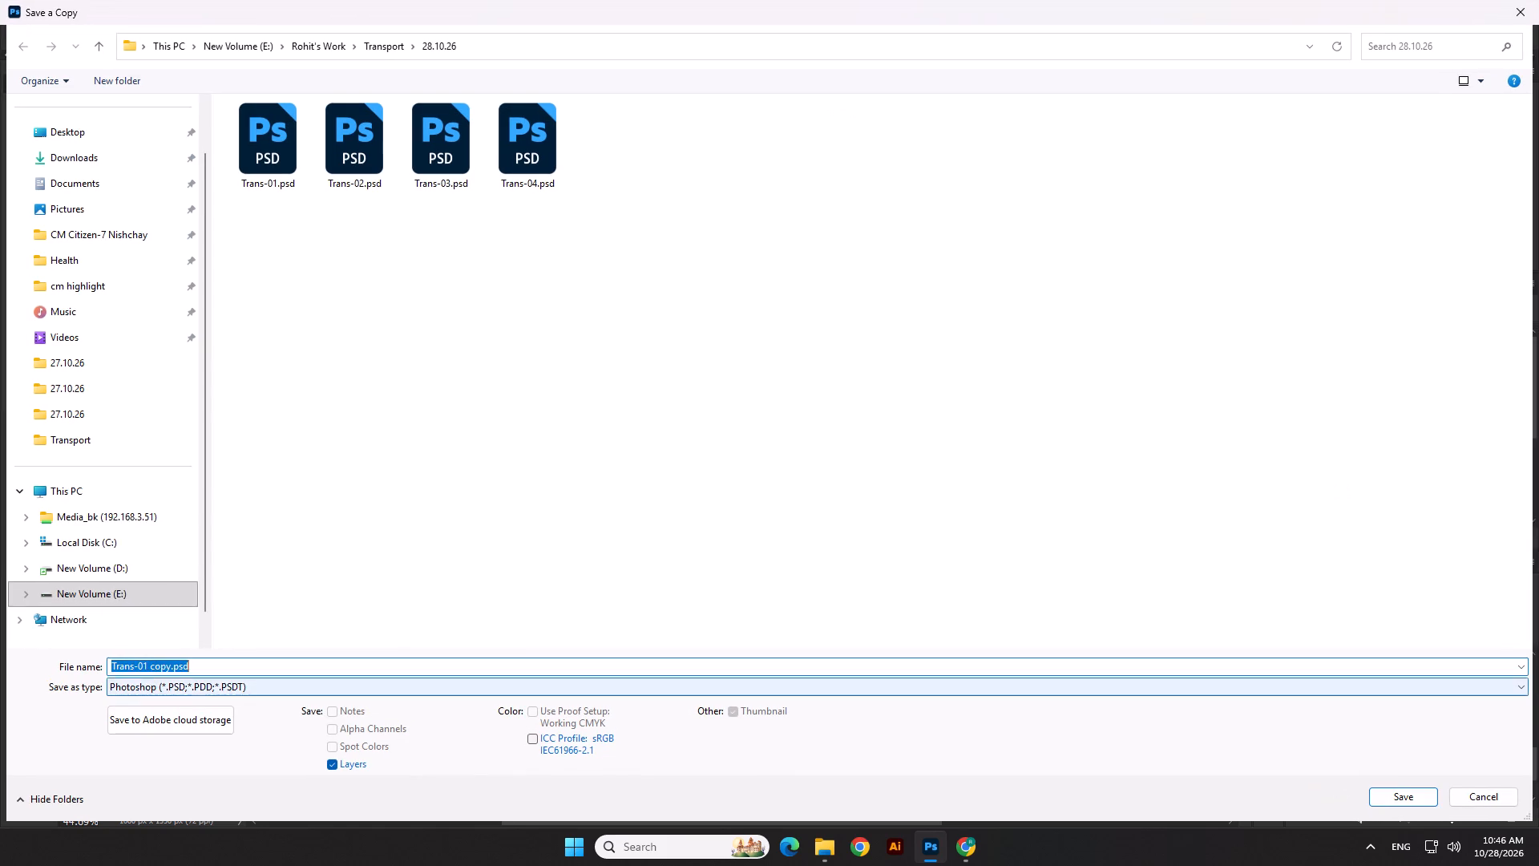
click(305, 687)
click(199, 584)
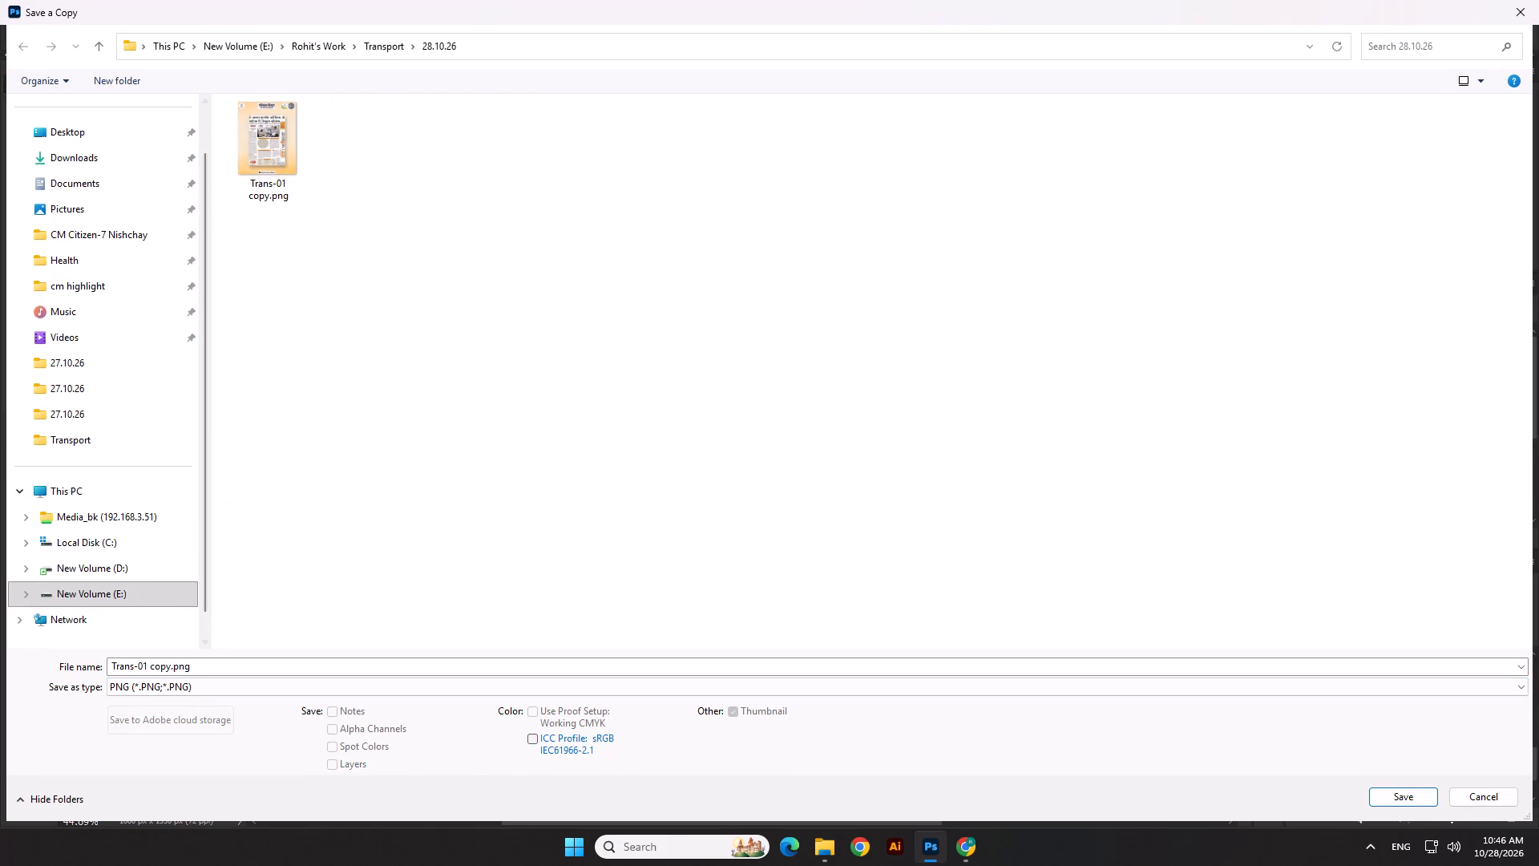
click(1383, 798)
click(798, 423)
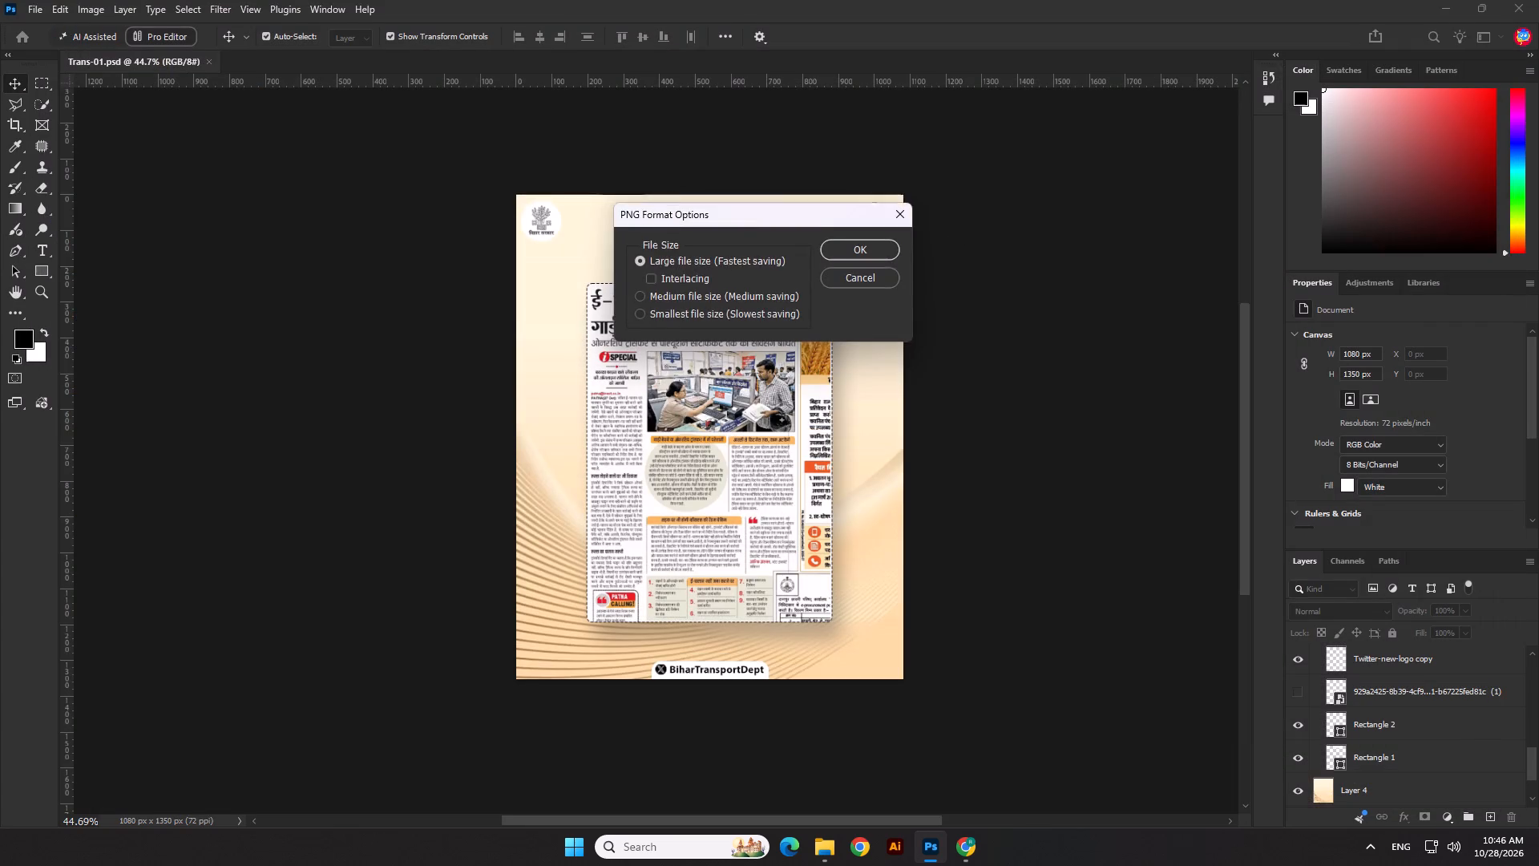
click(884, 241)
click(1010, 378)
Save the poster as Trans-02.psd in the 28.10.26 folder, replacing the existing file and keeping Maximize Compatibility on.
click(33, 6)
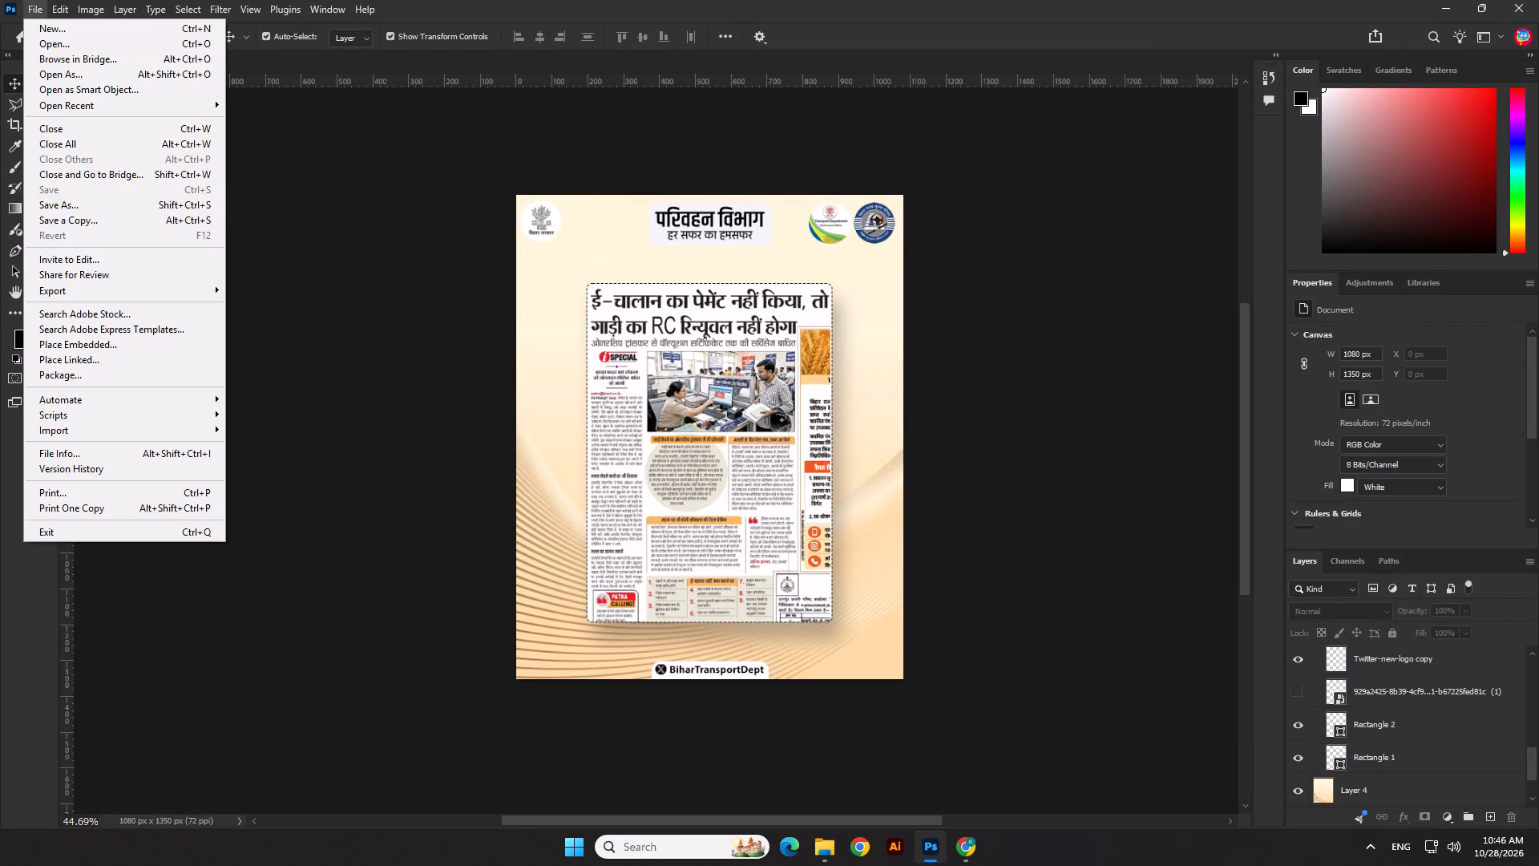
click(74, 205)
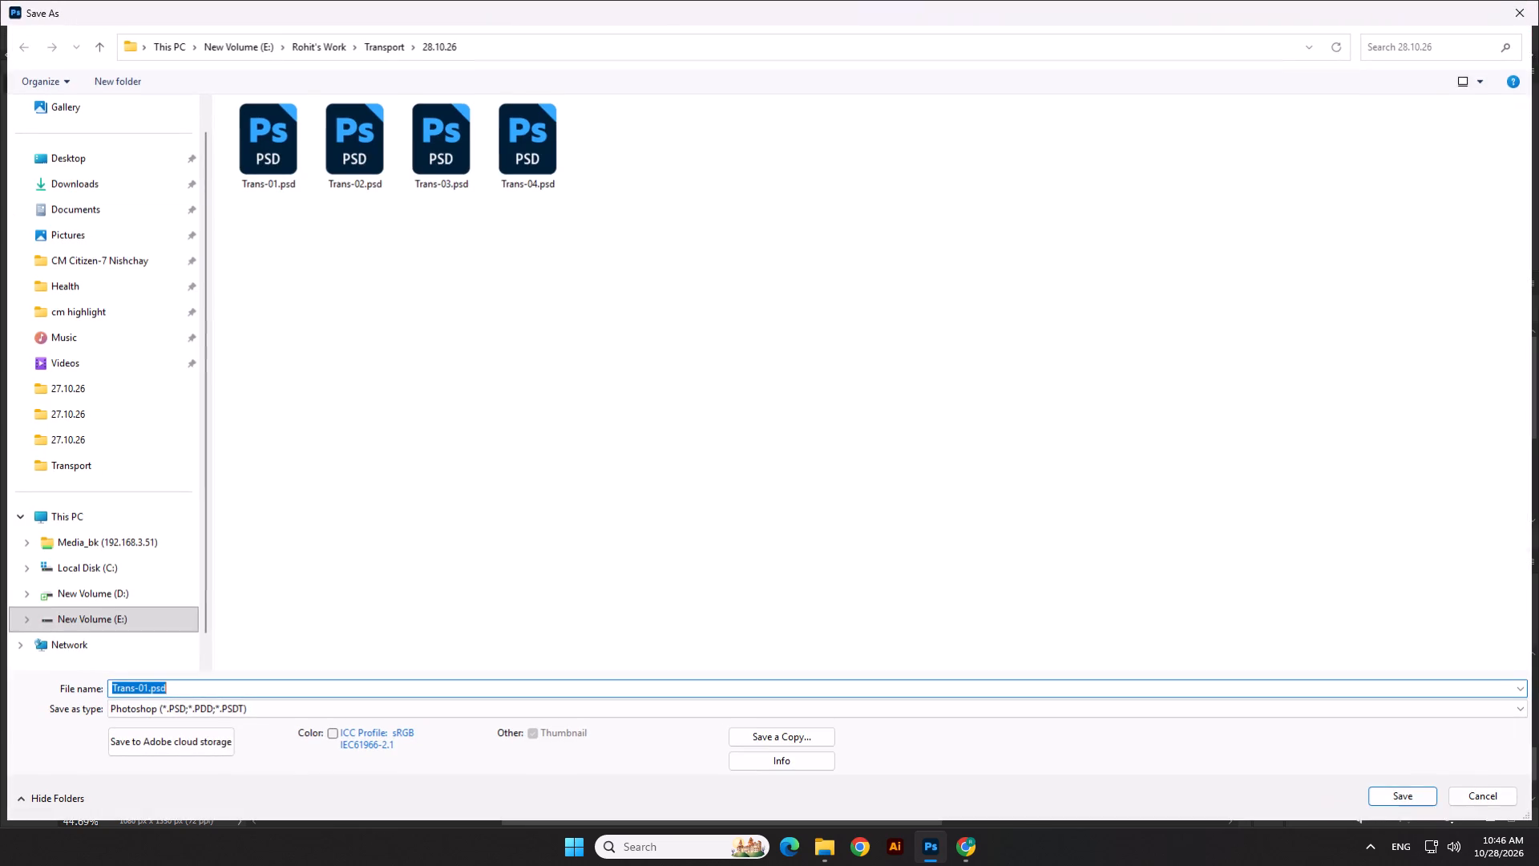
click(357, 164)
click(1425, 802)
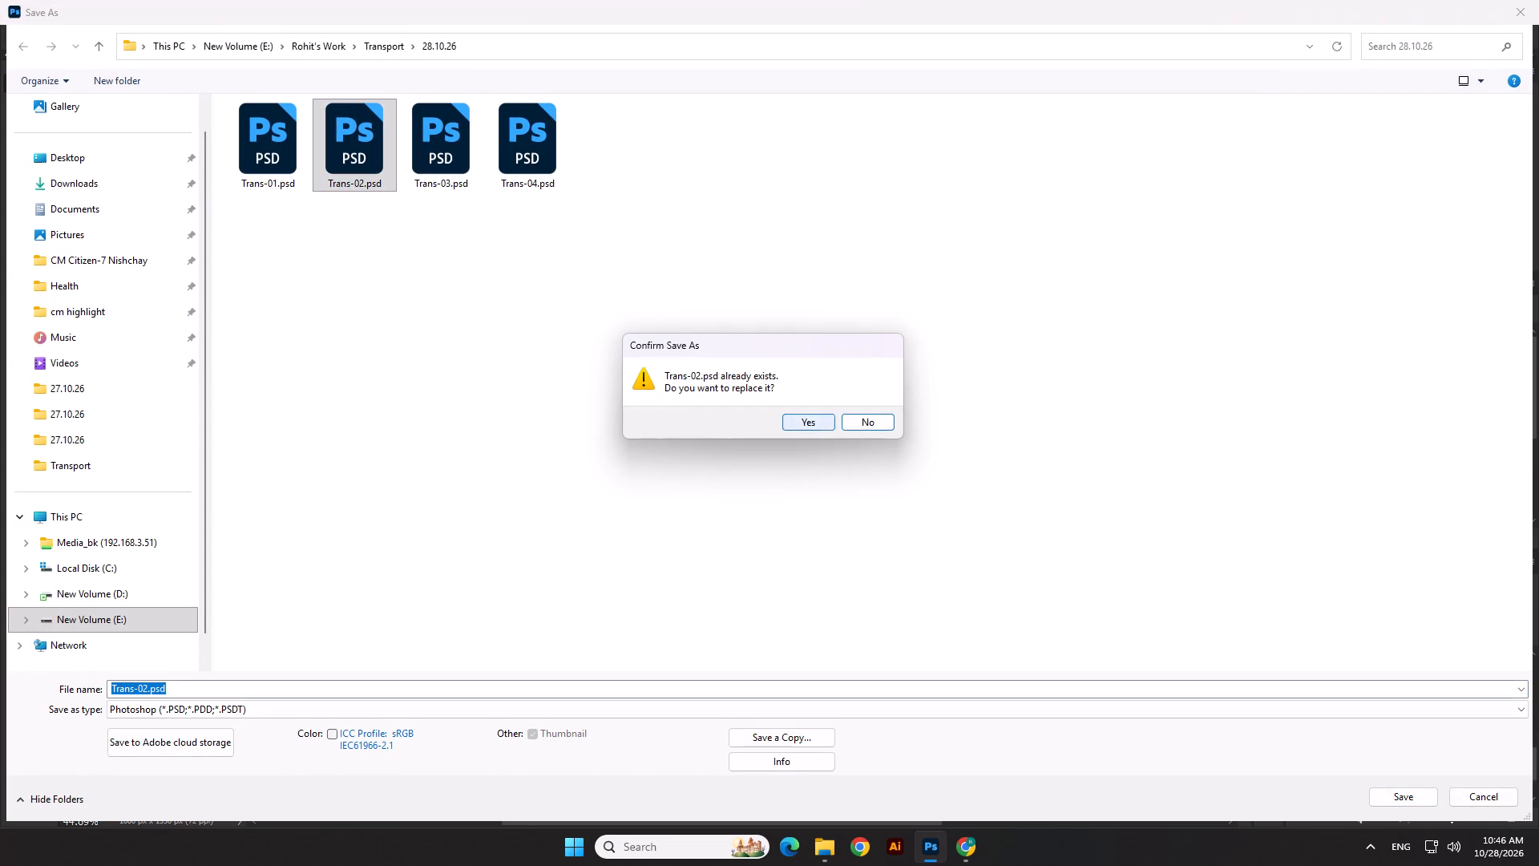
click(822, 427)
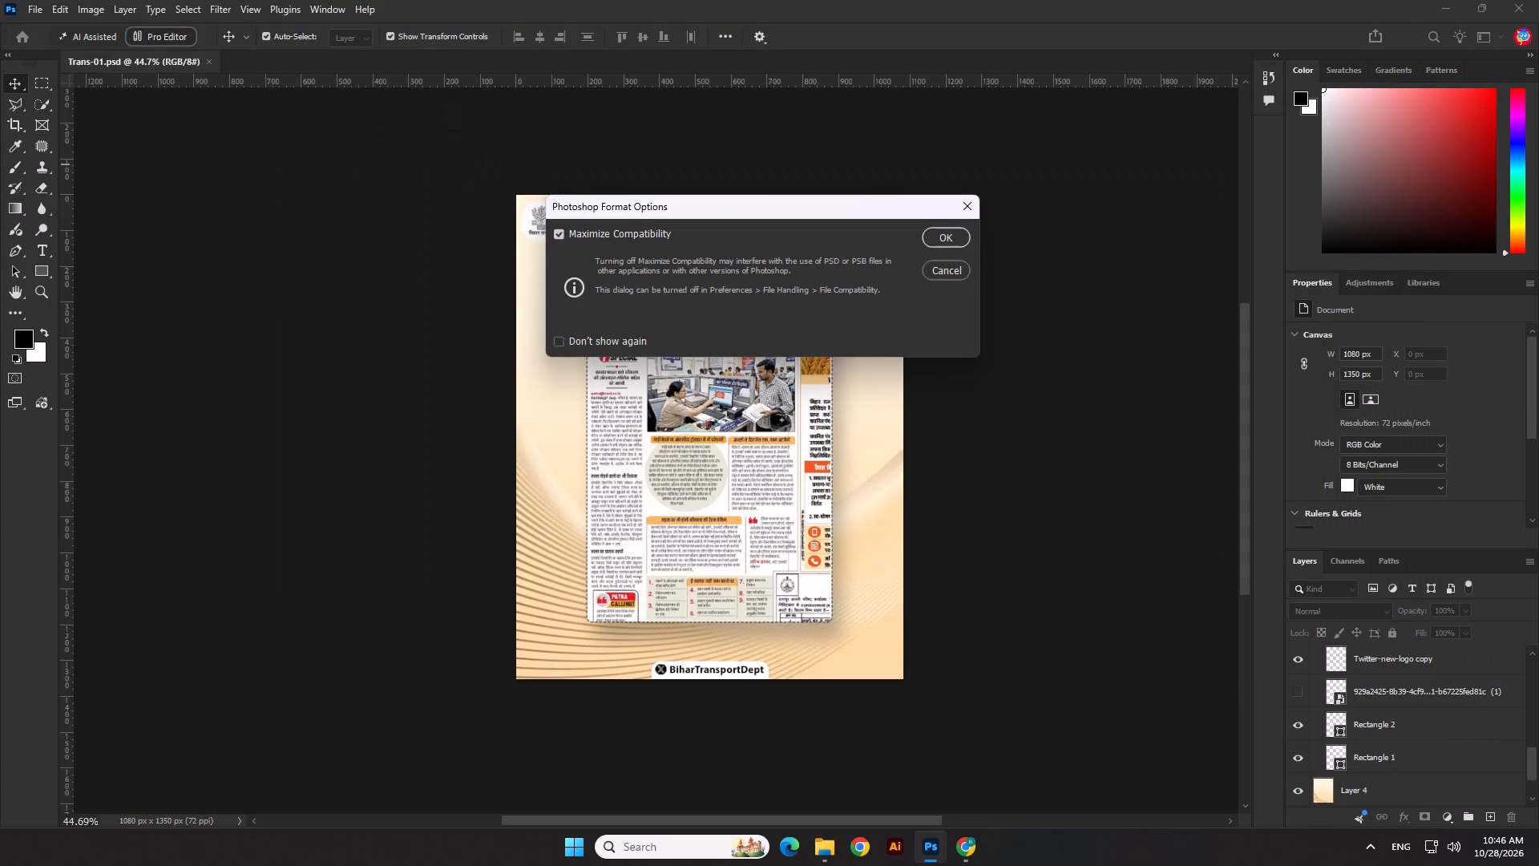
click(934, 237)
click(1009, 571)
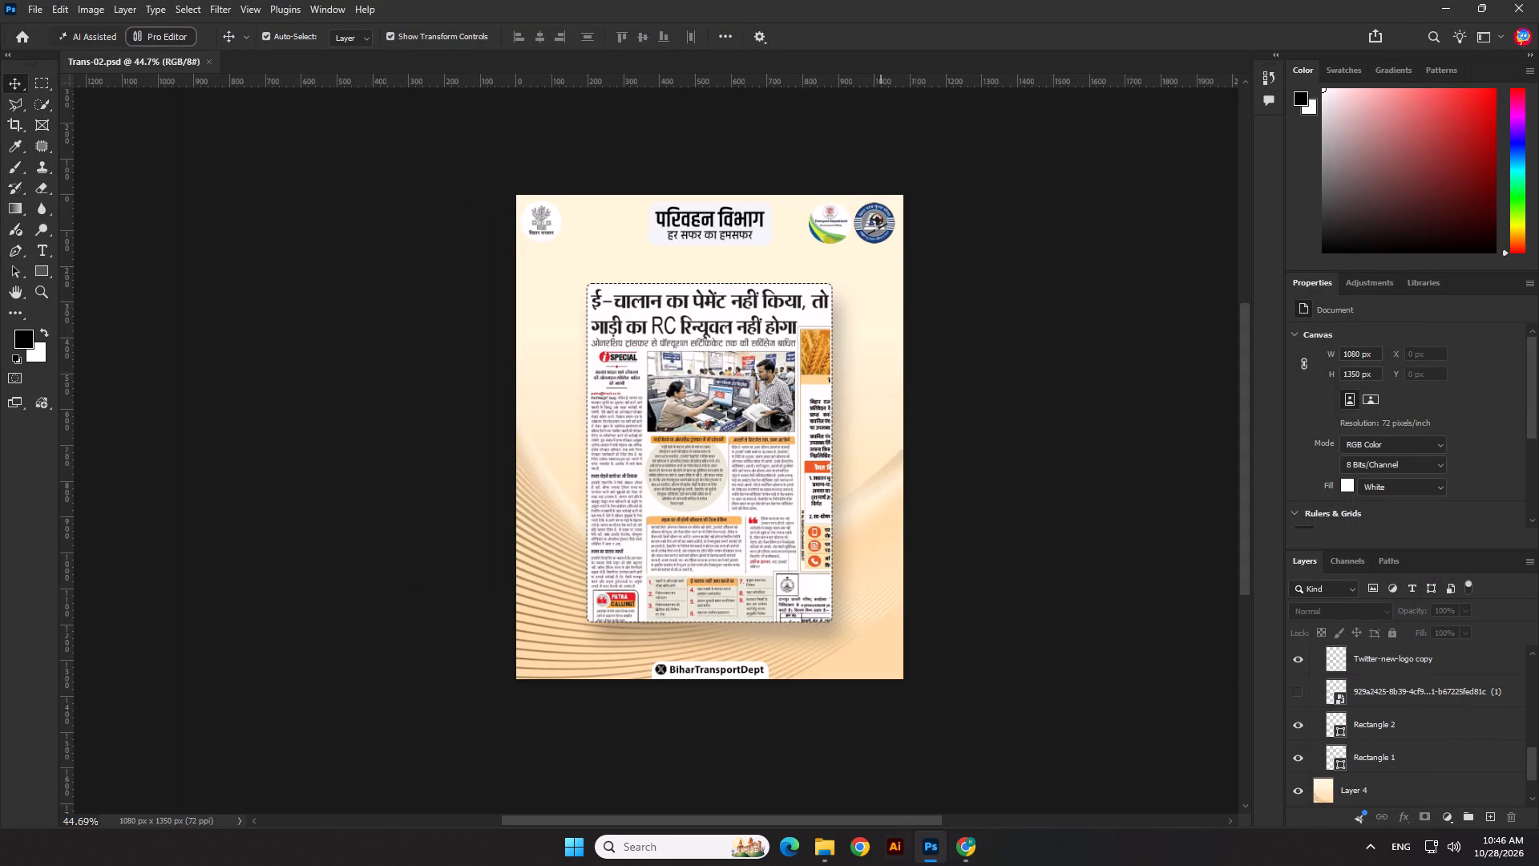
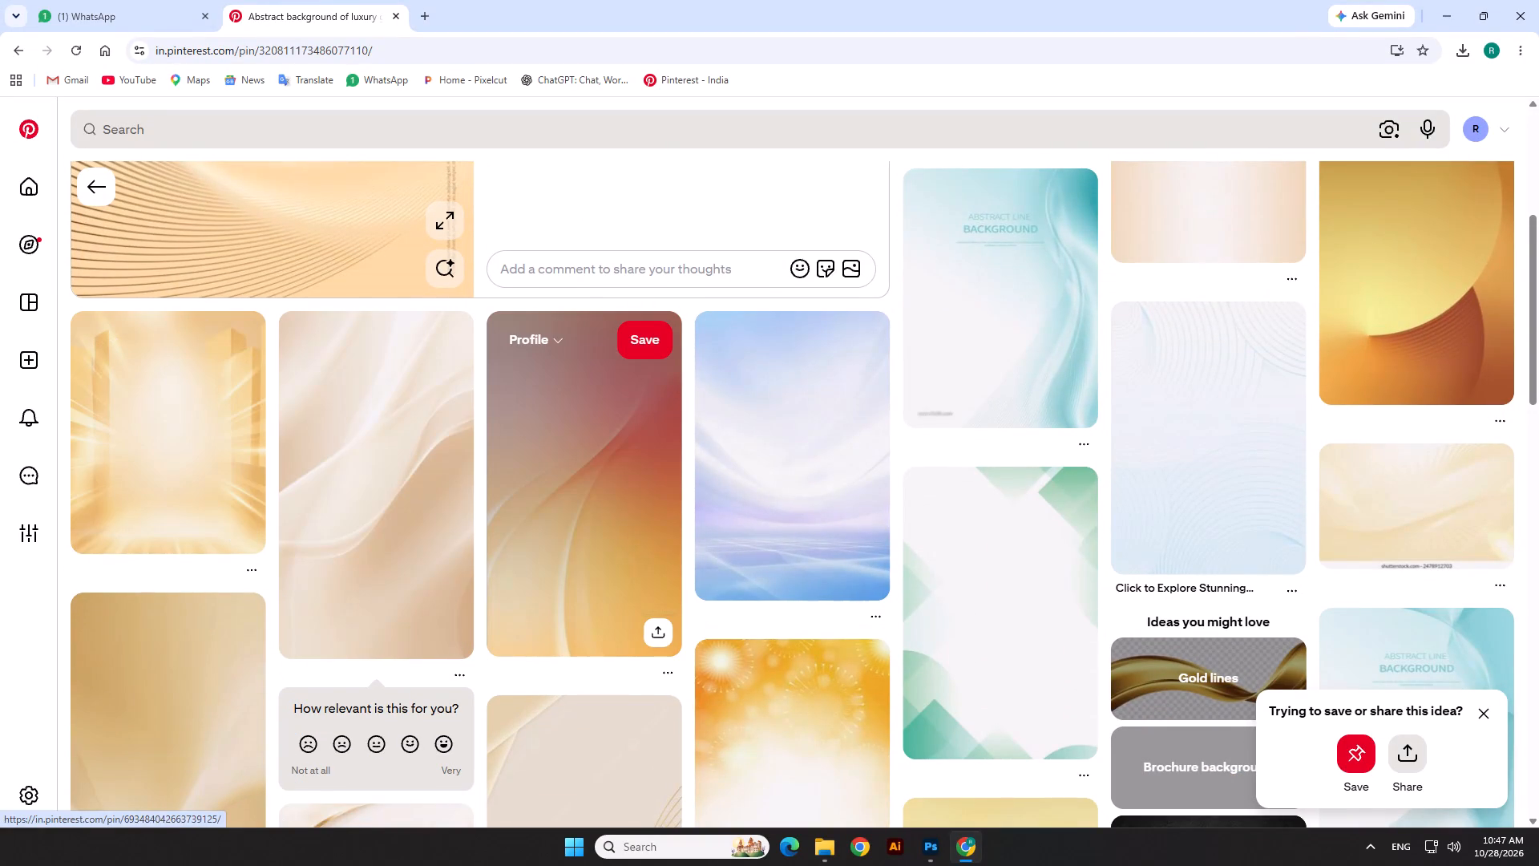
Browse the related Pinterest backgrounds and copy the teal-and-white "Abstract background of luxury lines" image.
scroll(563, 476, down, 5)
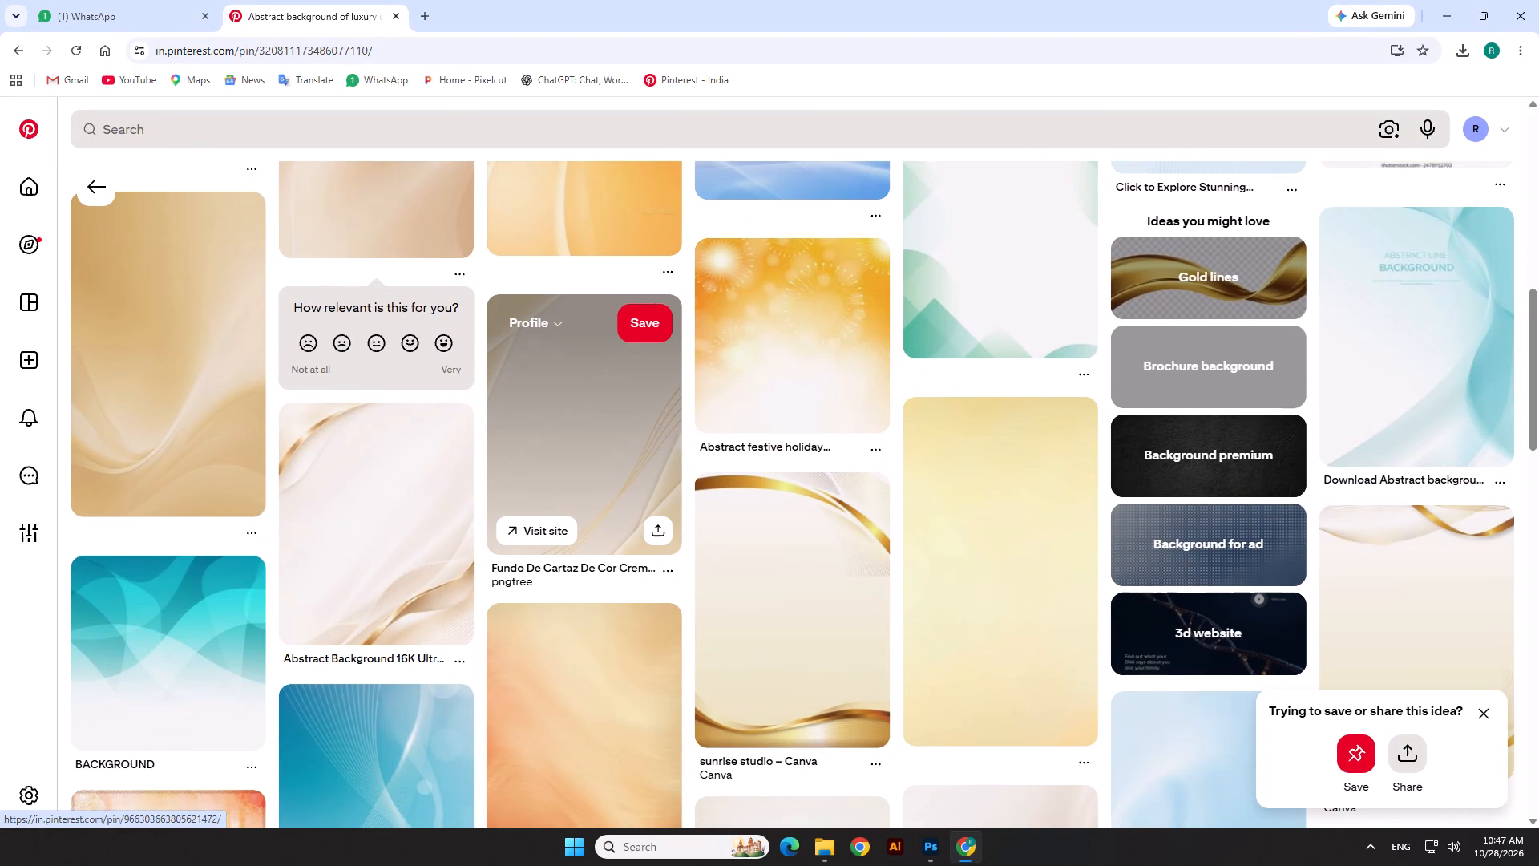
scroll(656, 484, down, 5)
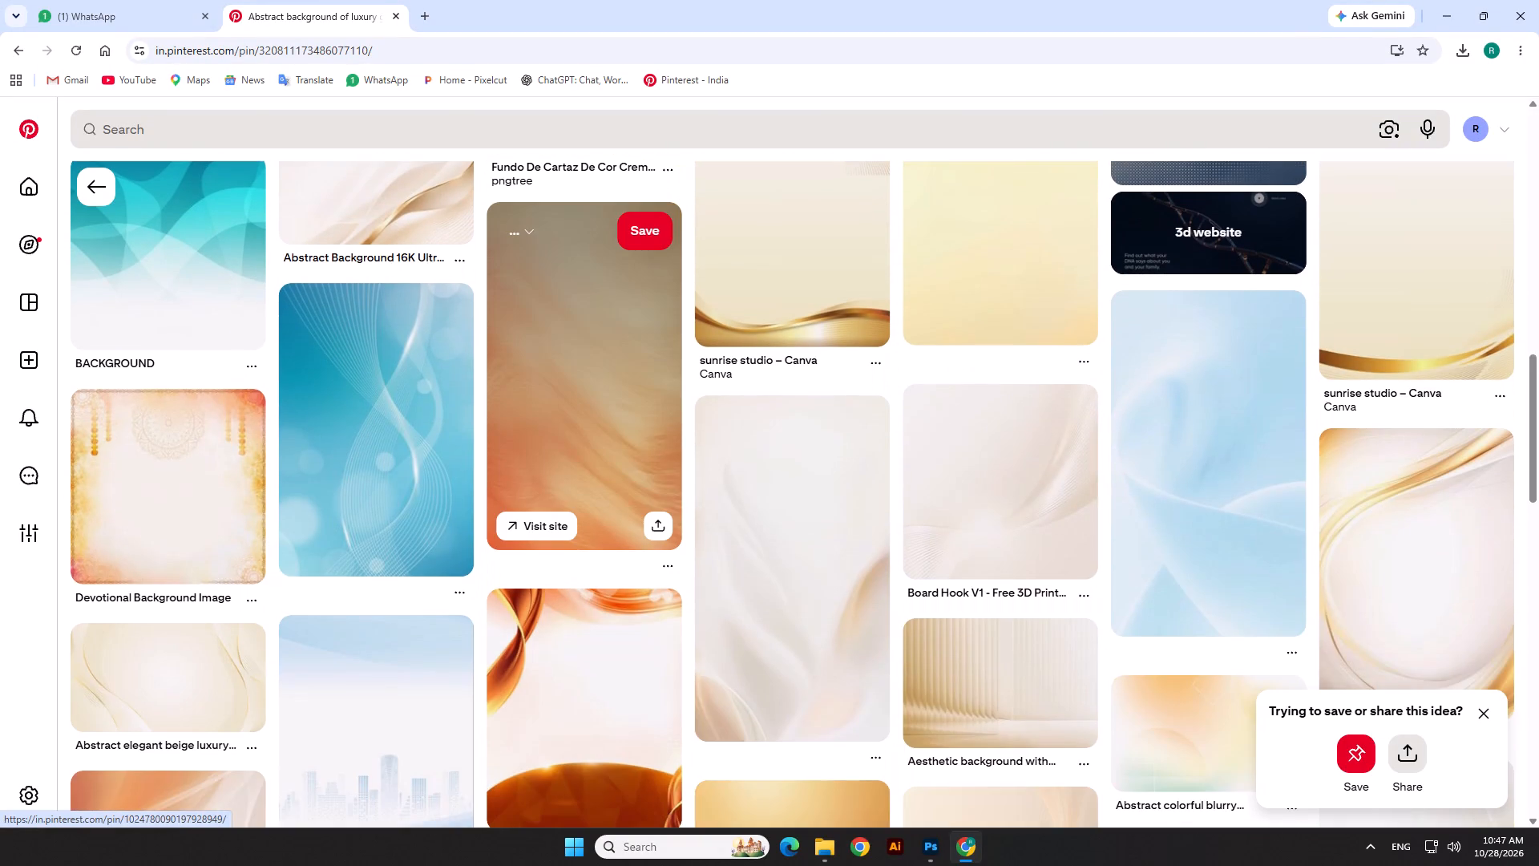
scroll(656, 484, up, 5)
click(1463, 362)
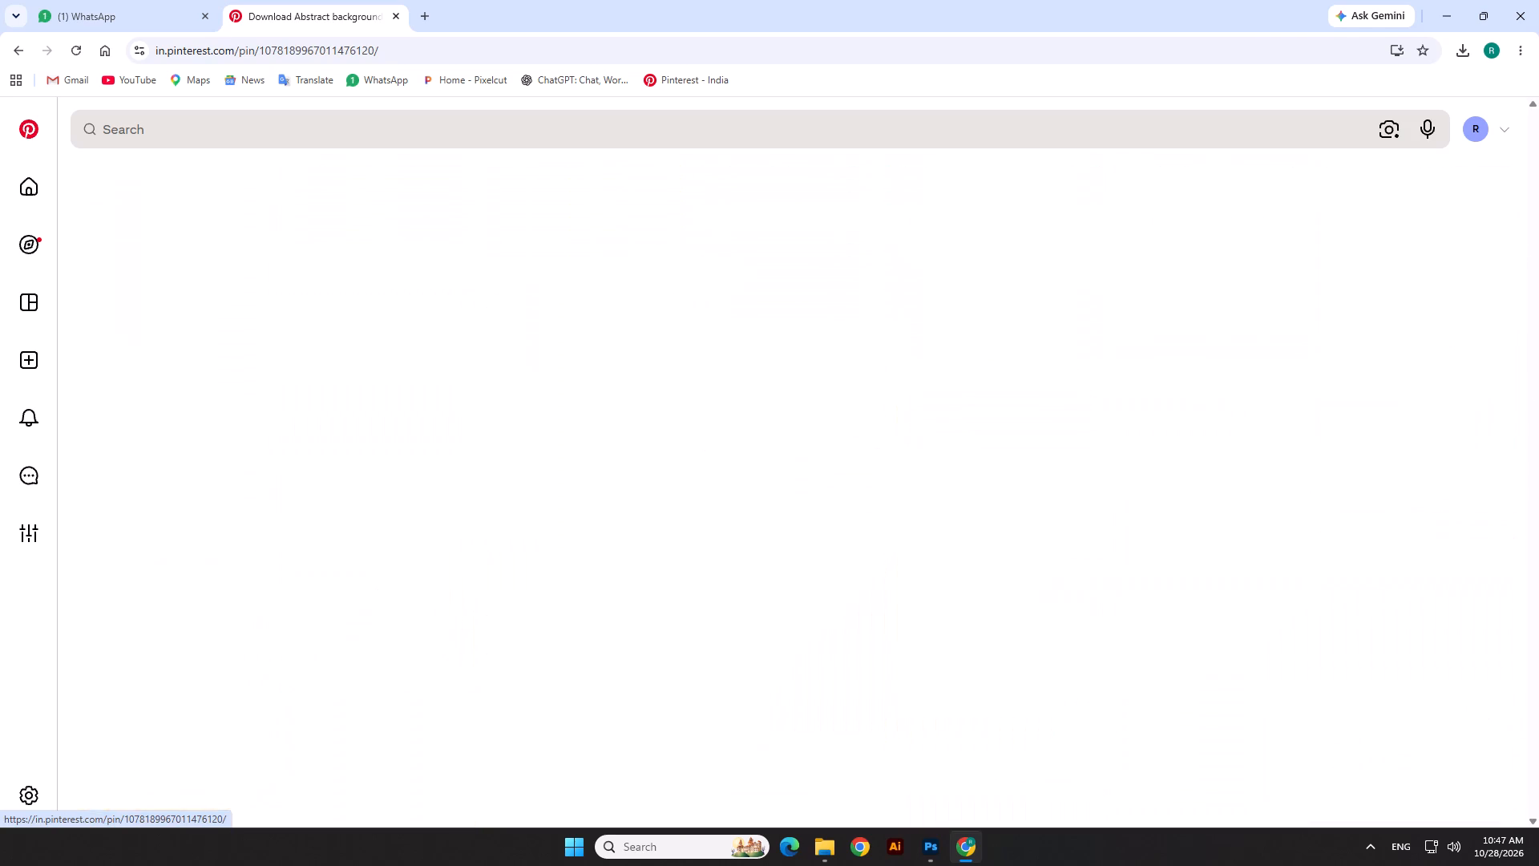
right_click(339, 412)
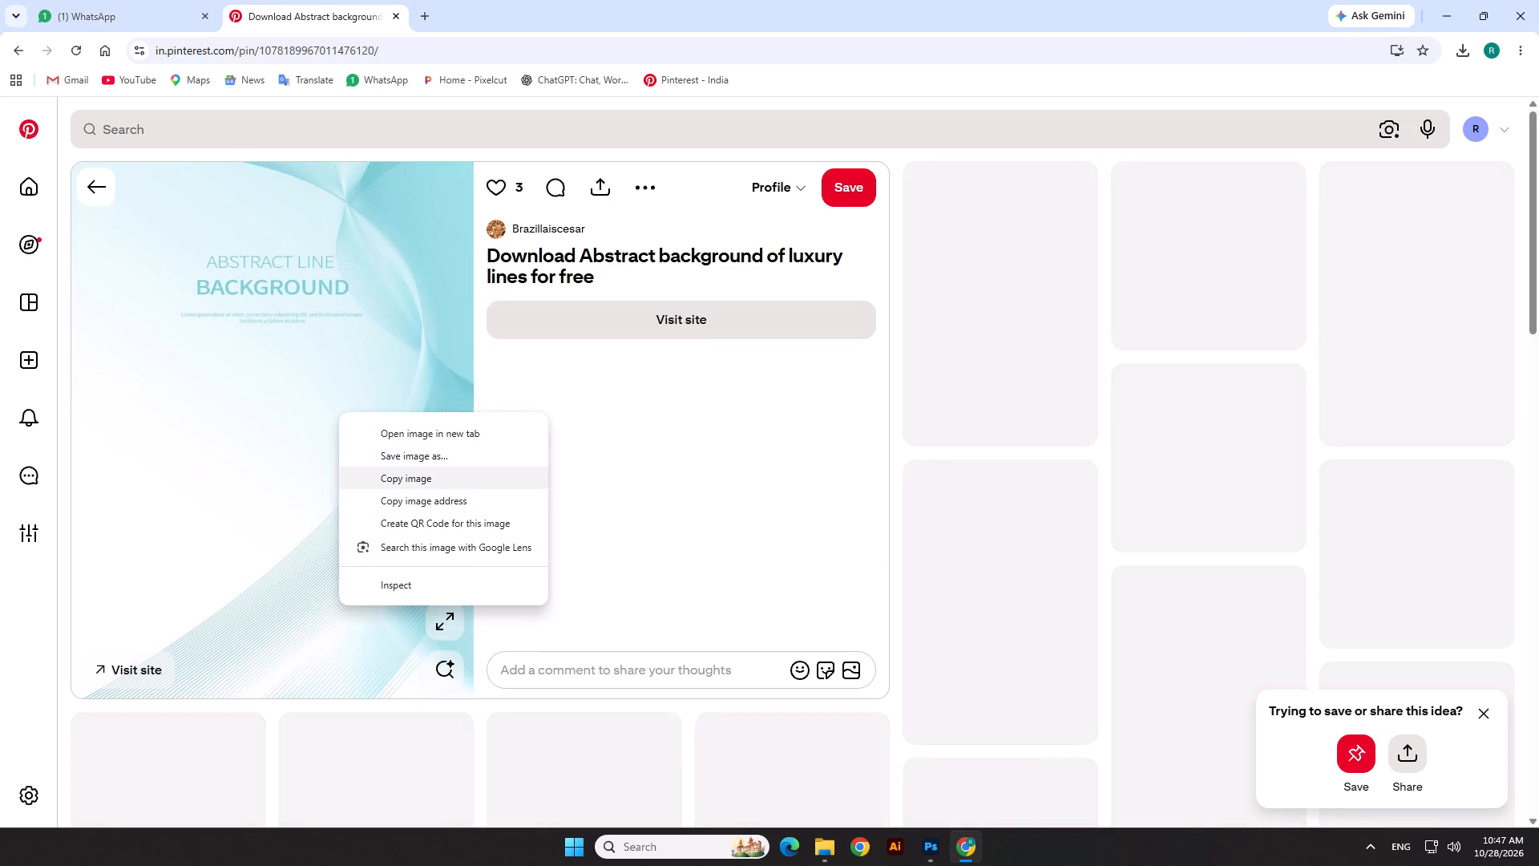
click(372, 480)
Switch to Photoshop and paste the copied teal image directly above the gold background layer in Trans-02.psd.
key(alt+Tab)
click(875, 589)
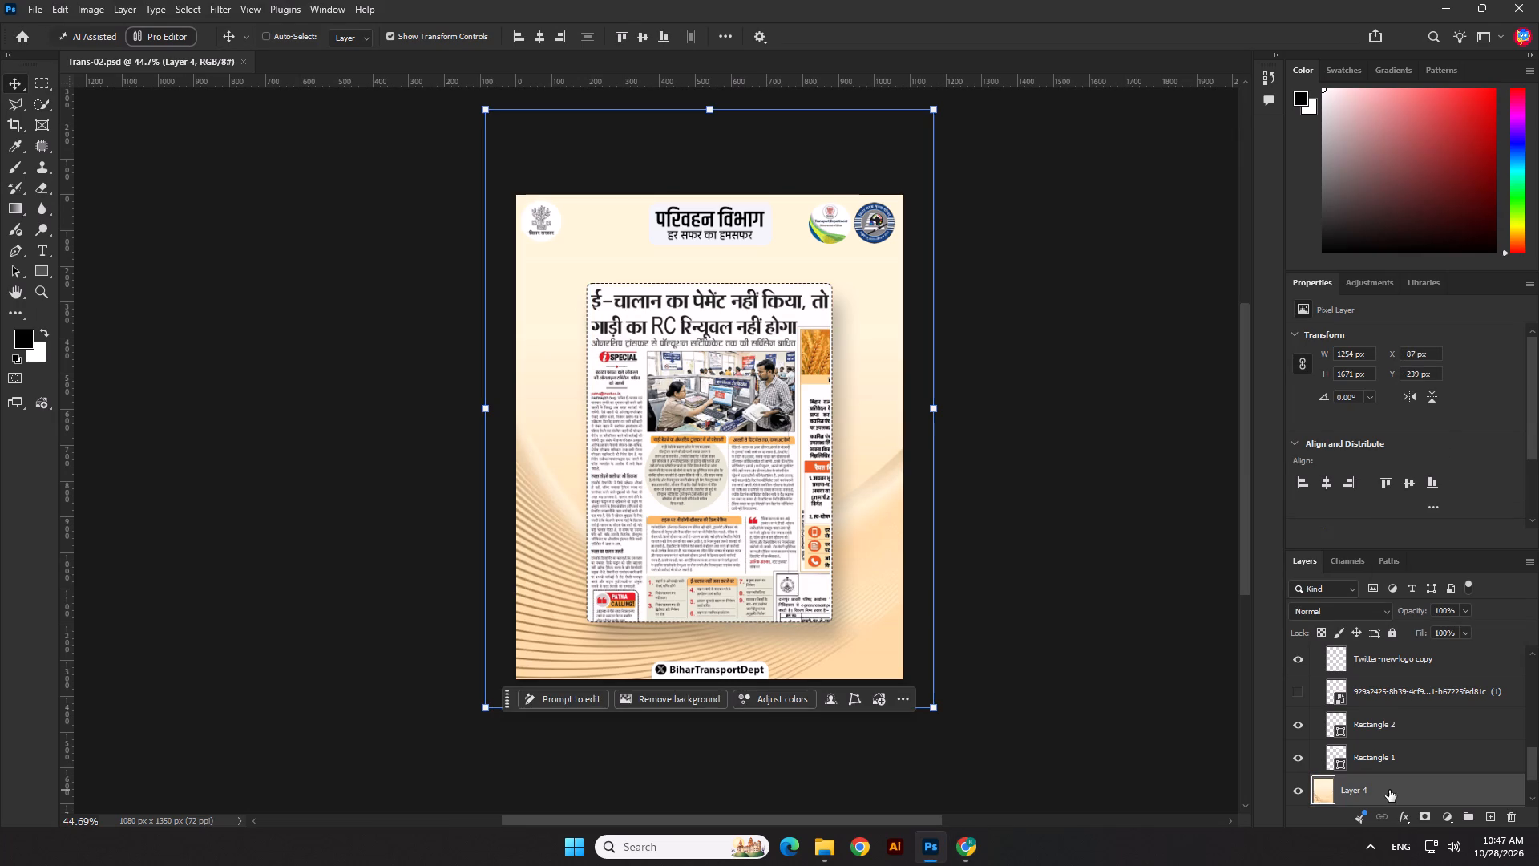
key(ctrl+v)
Scale the pasted teal background to about 1558 × 2078 px, covering the canvas with its text beyond the top edge, and deselect it.
drag(713, 259, 745, 128)
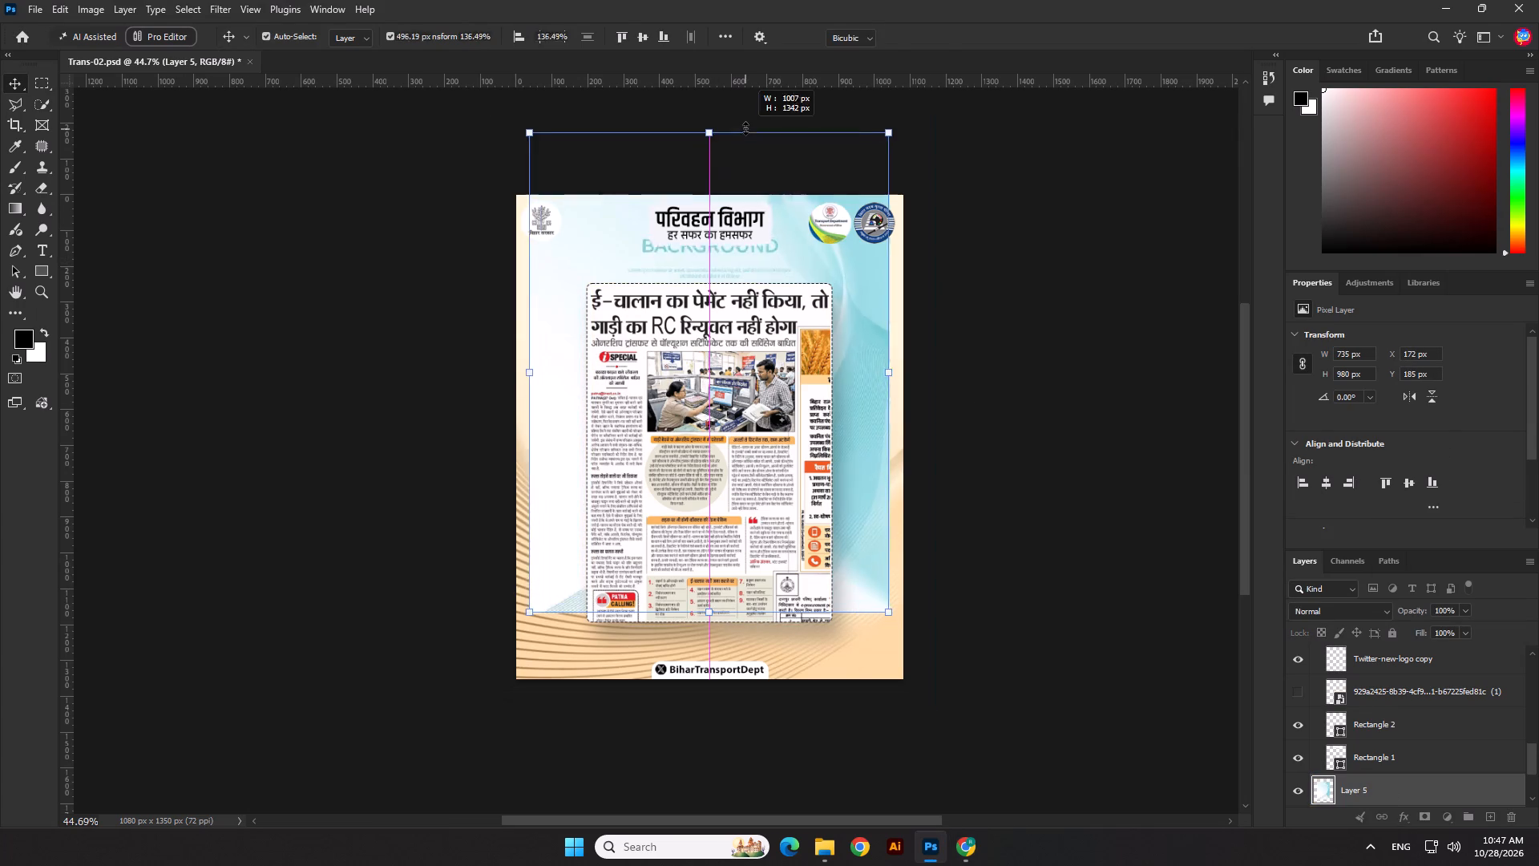
drag(745, 128, 757, 97)
scroll(731, 378, down, 3)
drag(717, 568, 730, 640)
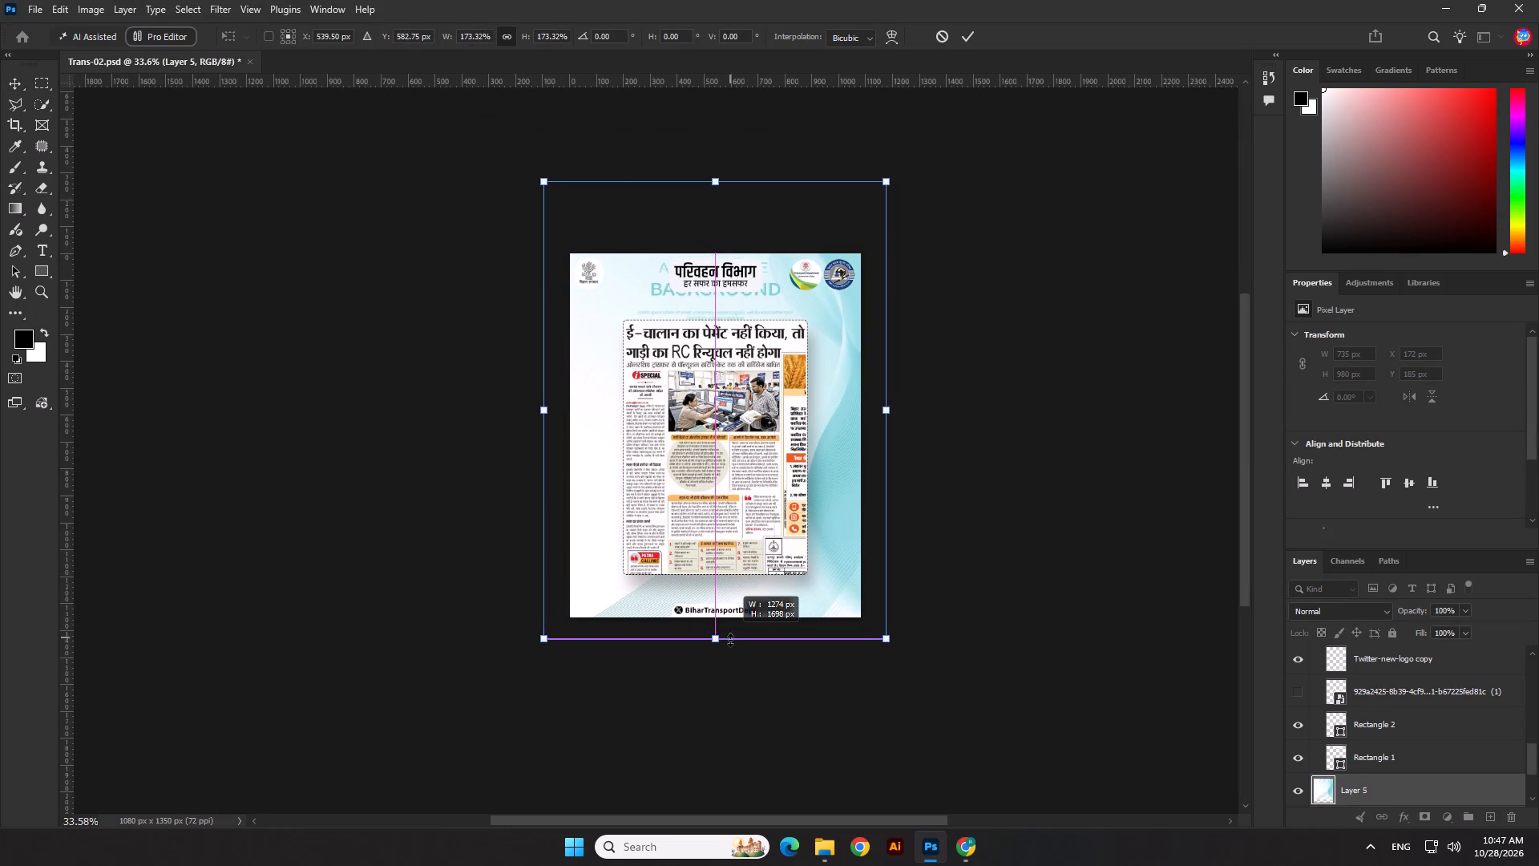
drag(730, 640, 730, 643)
drag(712, 181, 724, 141)
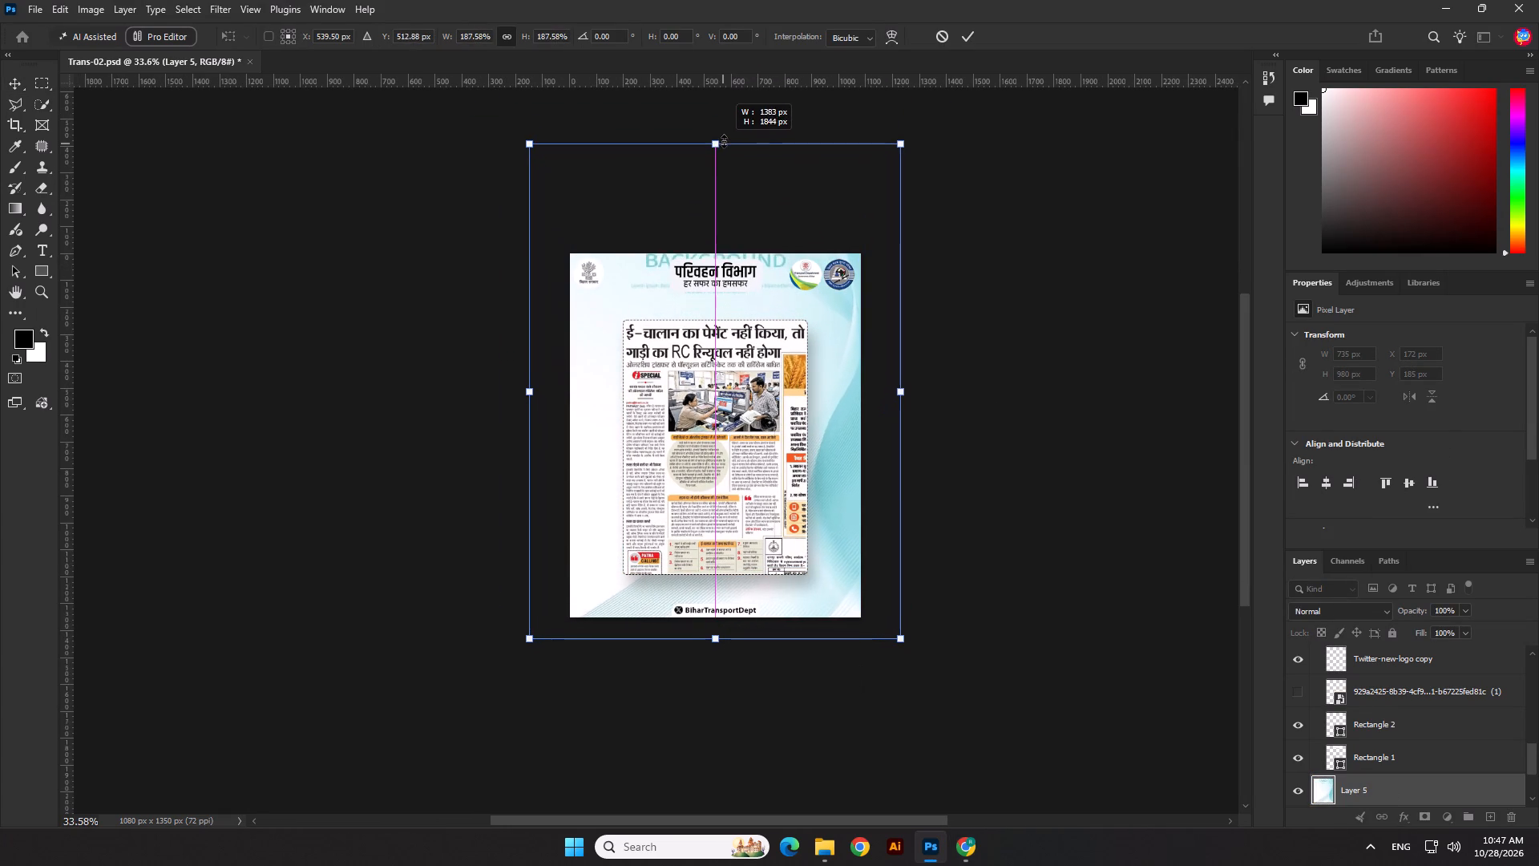
drag(724, 141, 758, 83)
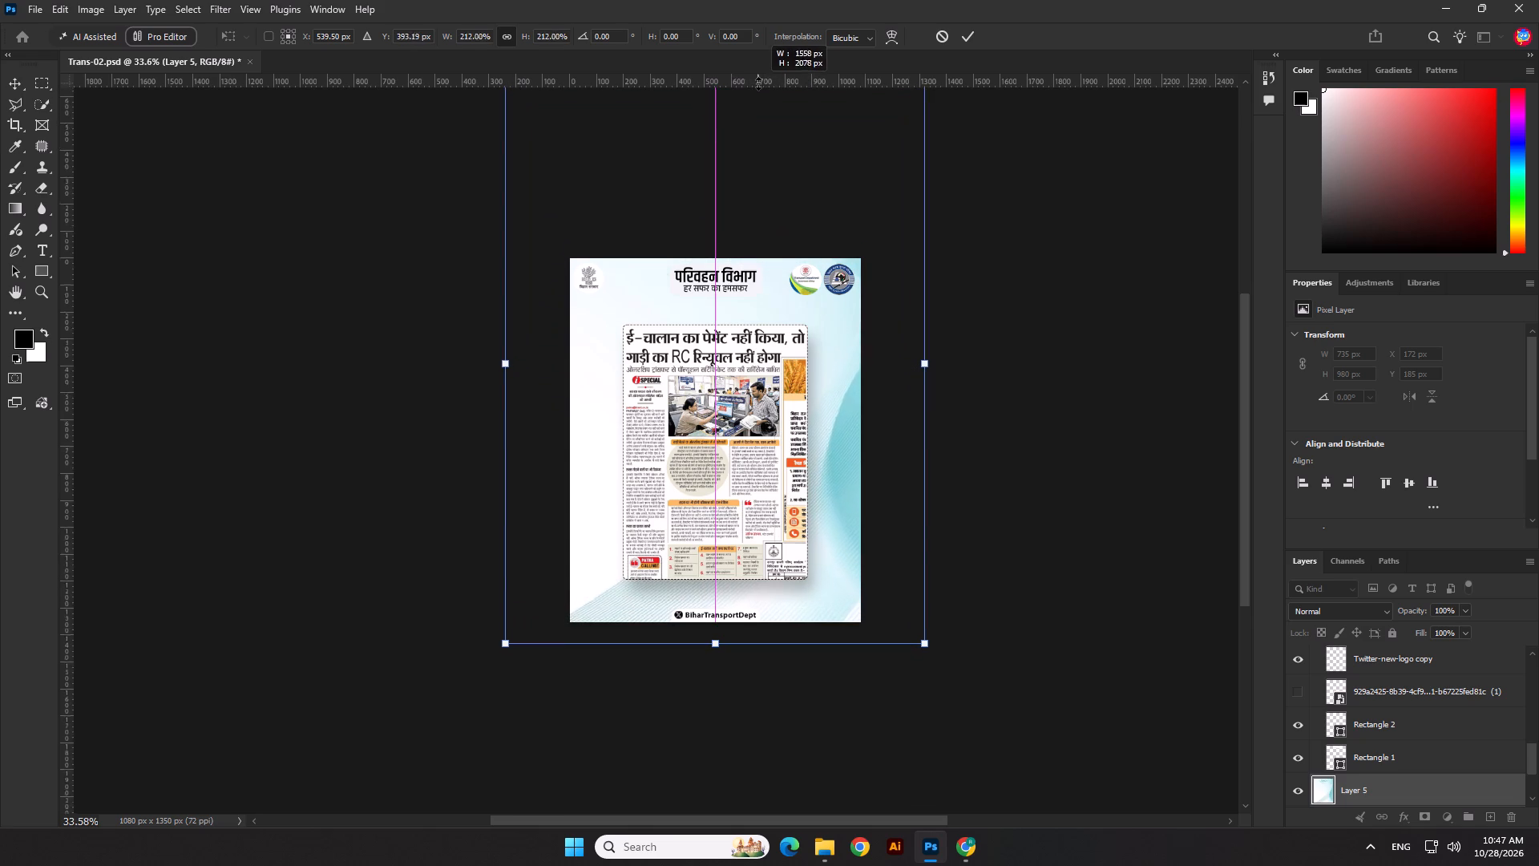
drag(758, 83, 758, 92)
key(Return)
click(1076, 440)
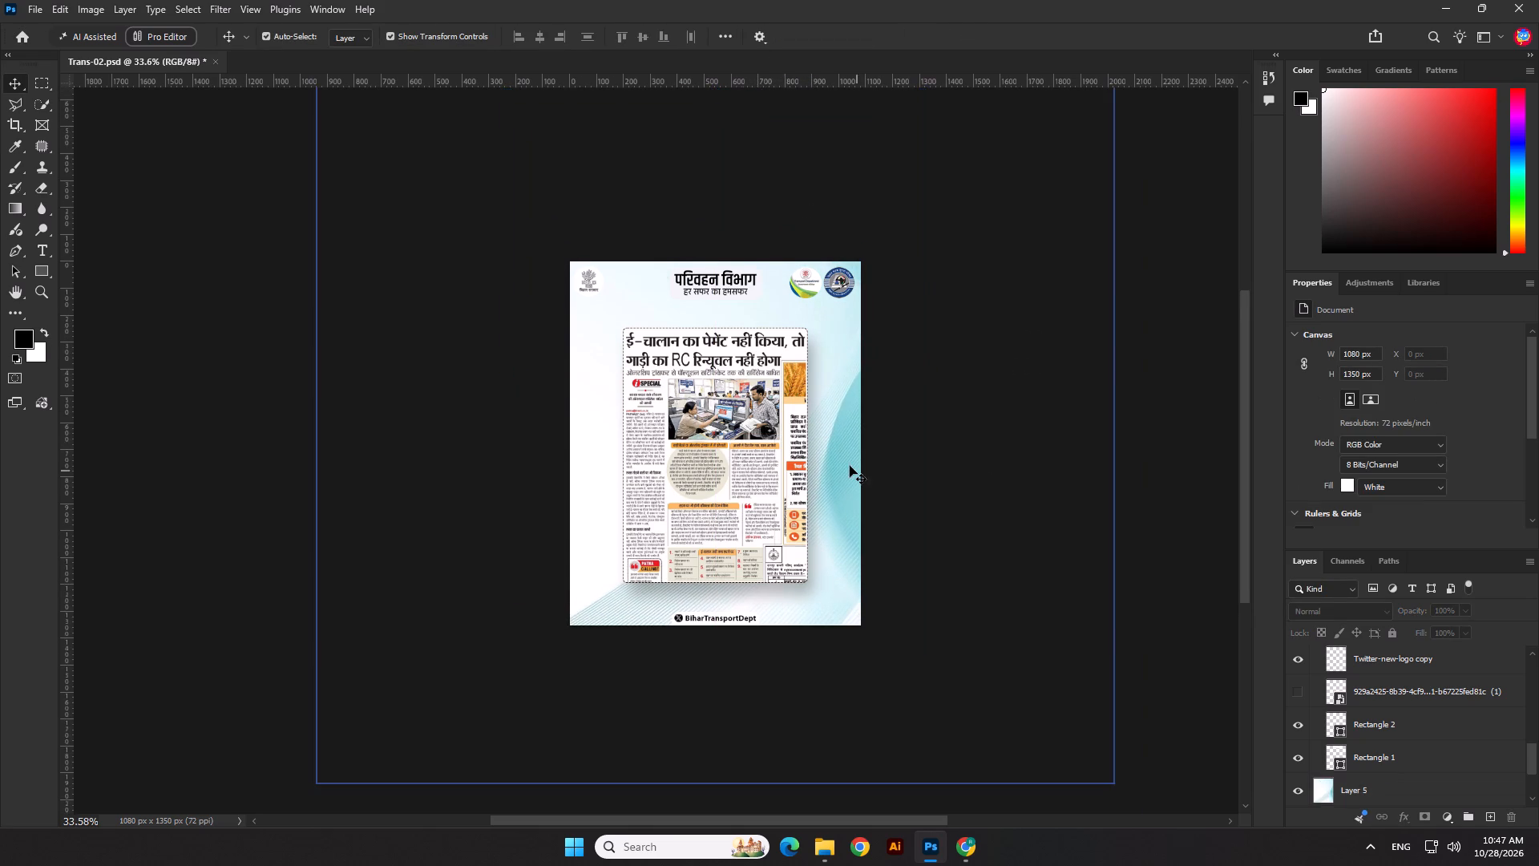
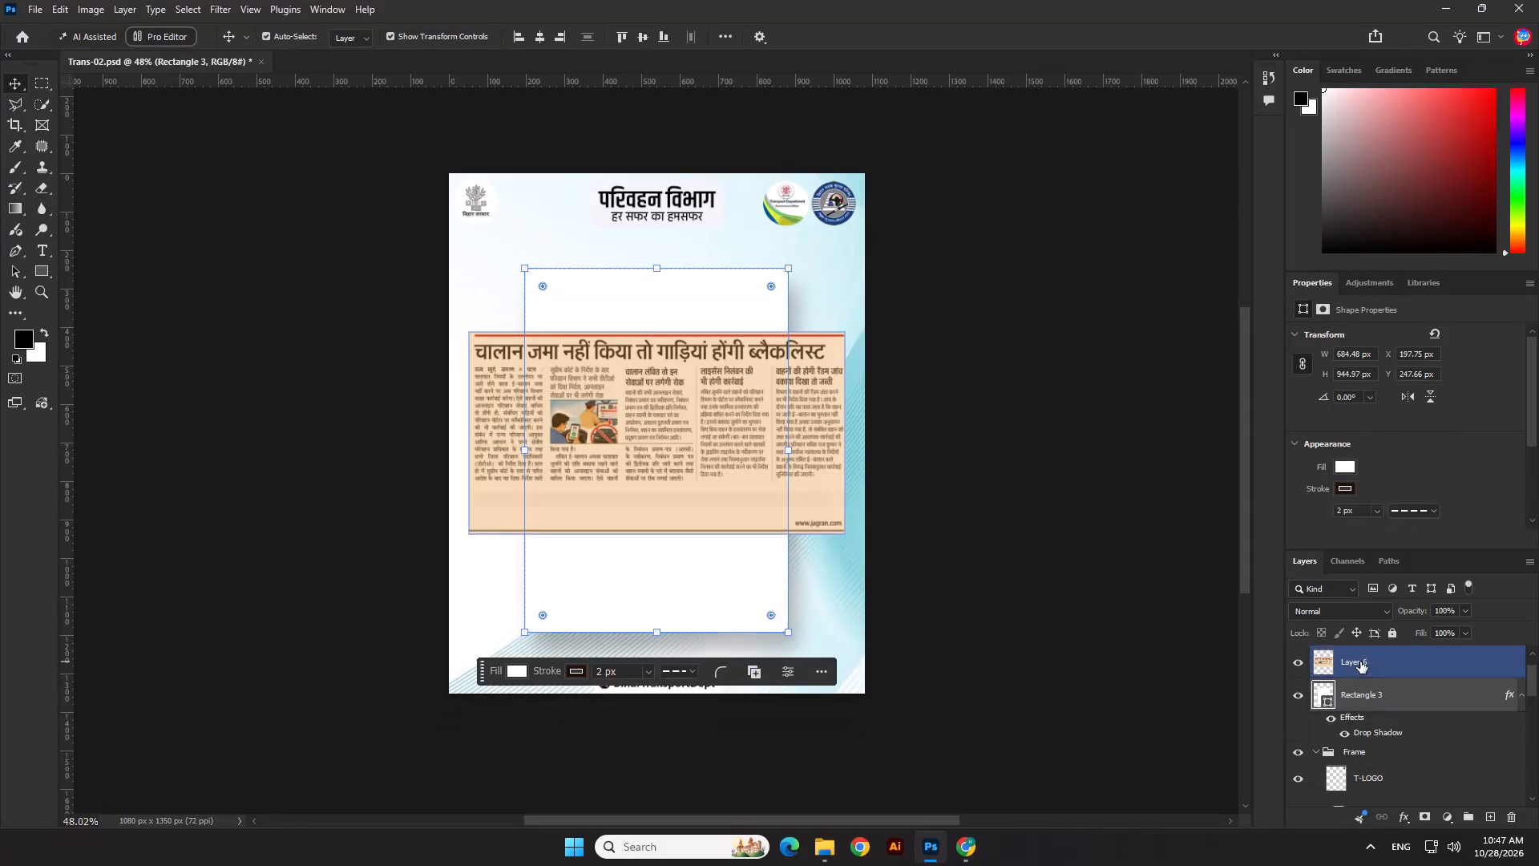
Move the newspaper clipping down 20 px on the poster and deselect it.
click(644, 329)
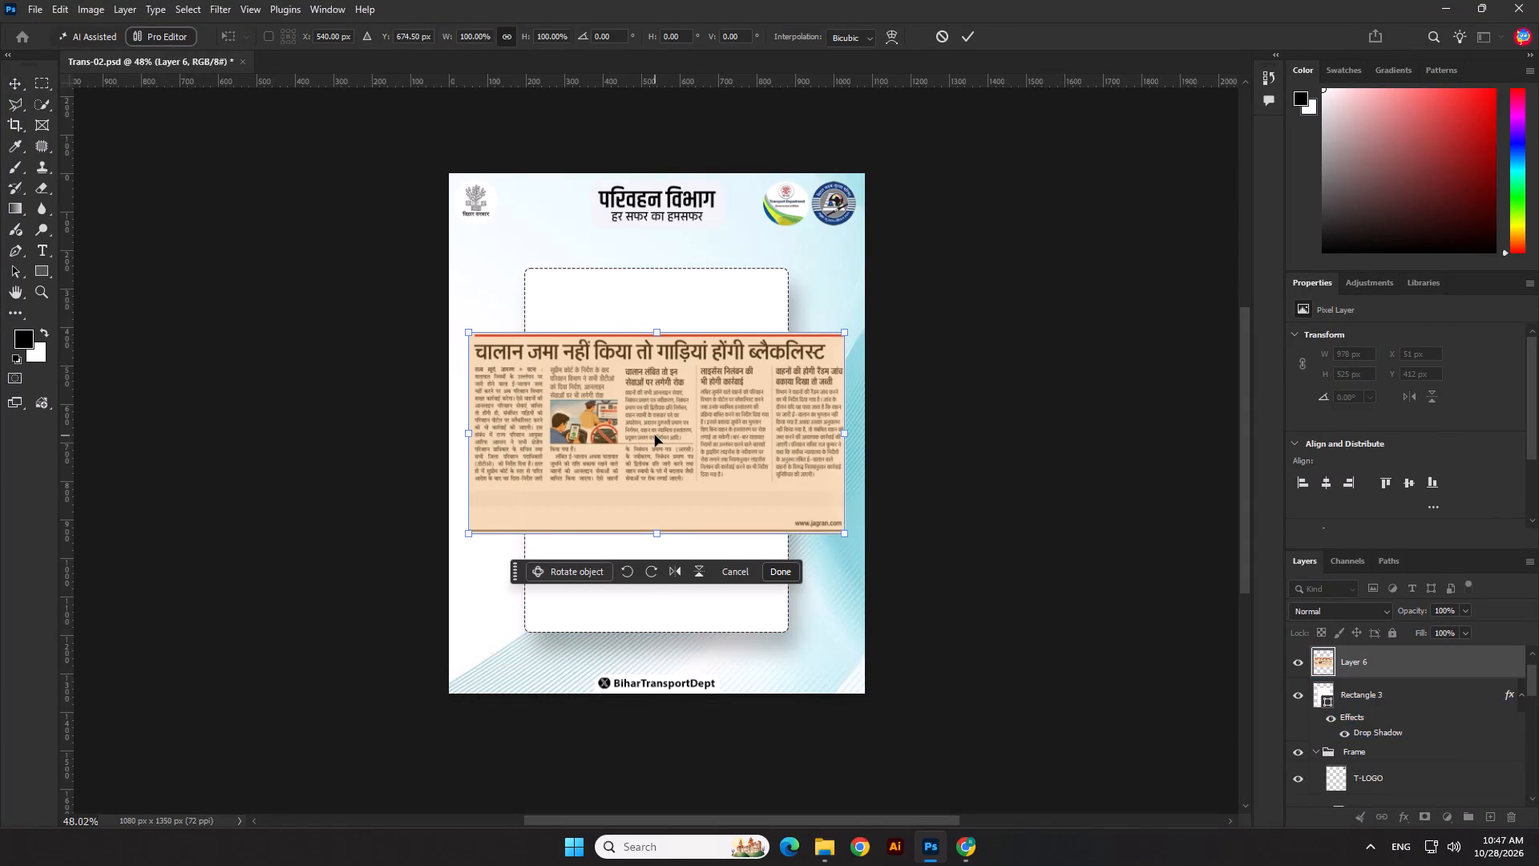
key(shift+Down)
key(shift+Down)
key(Return)
click(1111, 411)
Resize the white rounded rectangle behind the clipping to about 975 × 447 px and centre it horizontally on the canvas.
click(753, 299)
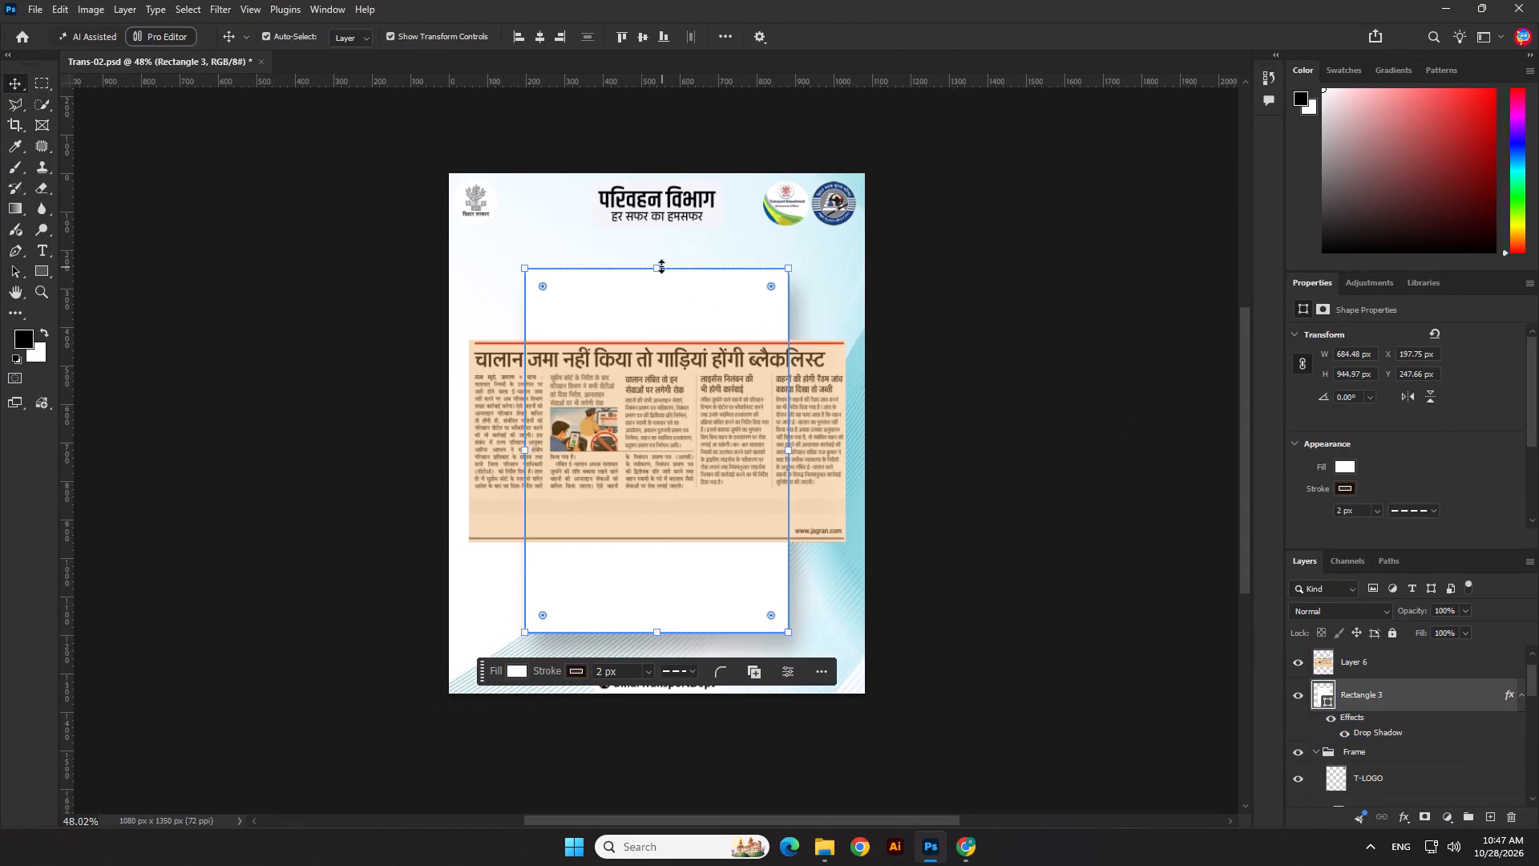
drag(660, 265, 660, 337)
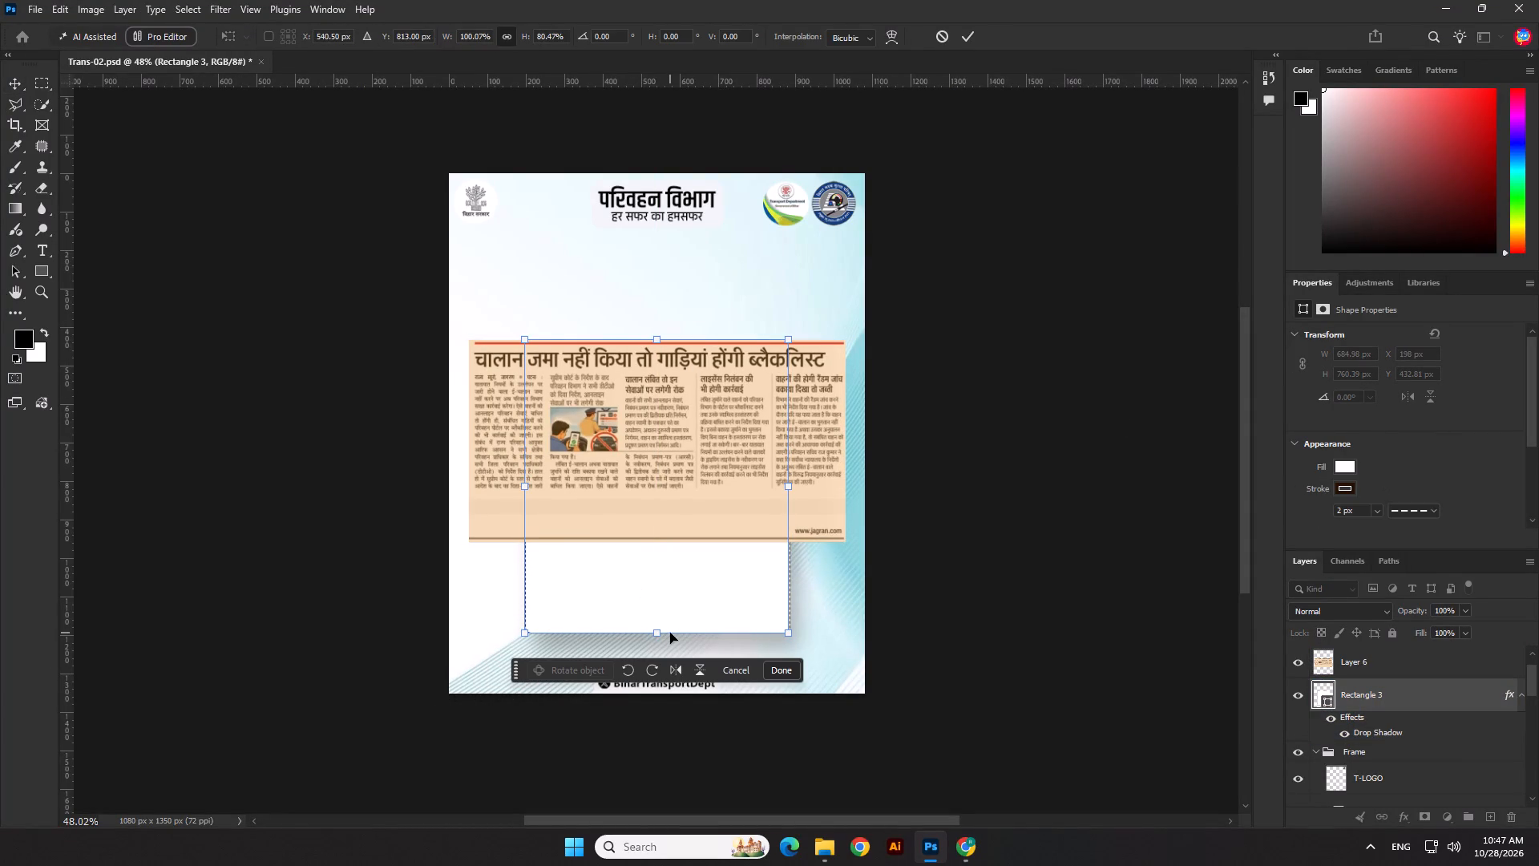
drag(662, 633, 668, 512)
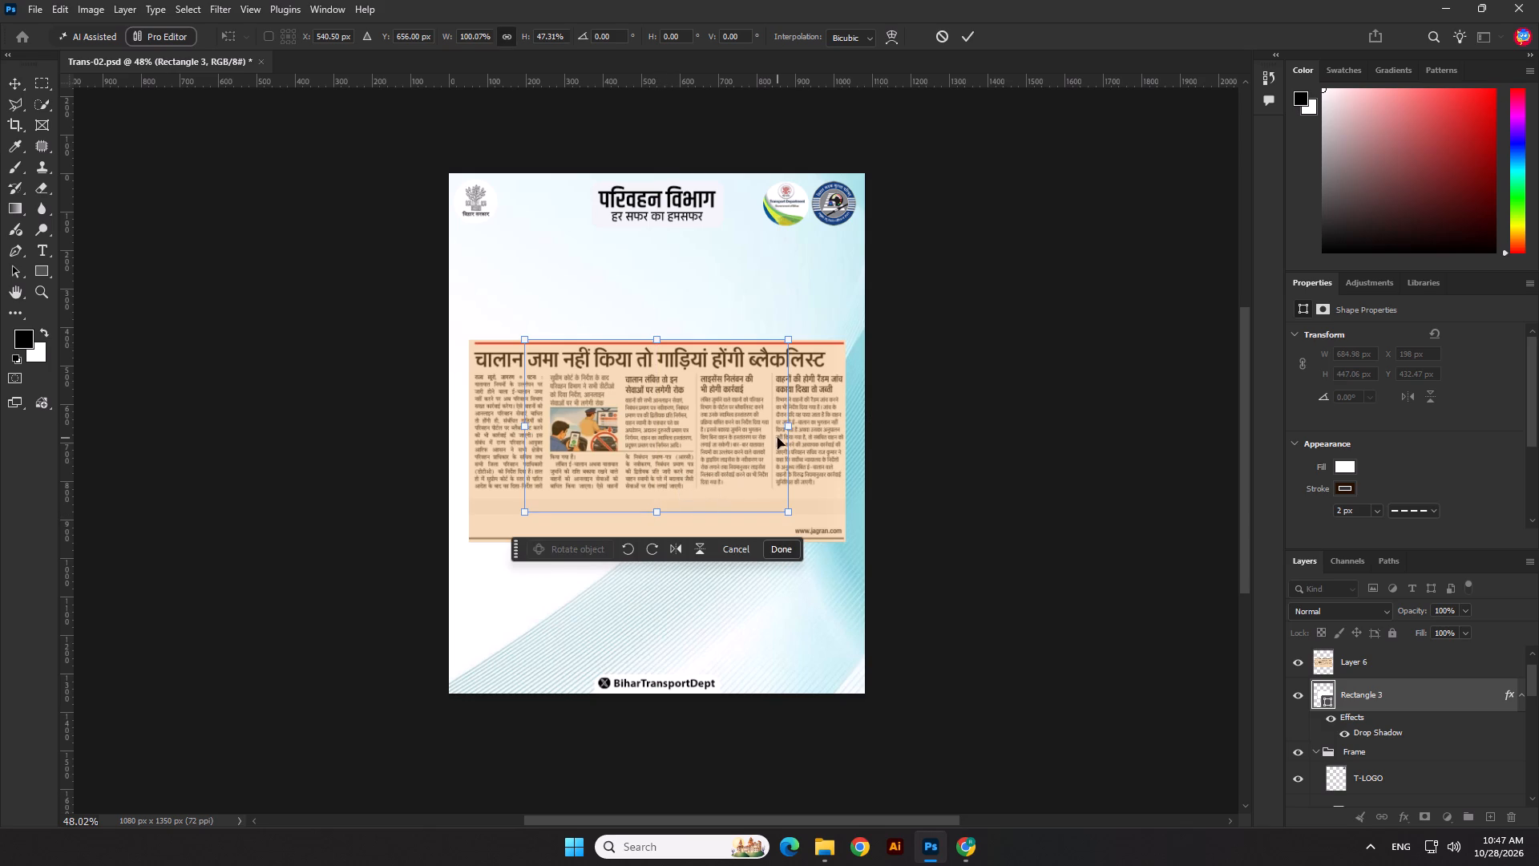
drag(790, 427, 849, 427)
drag(526, 426, 442, 441)
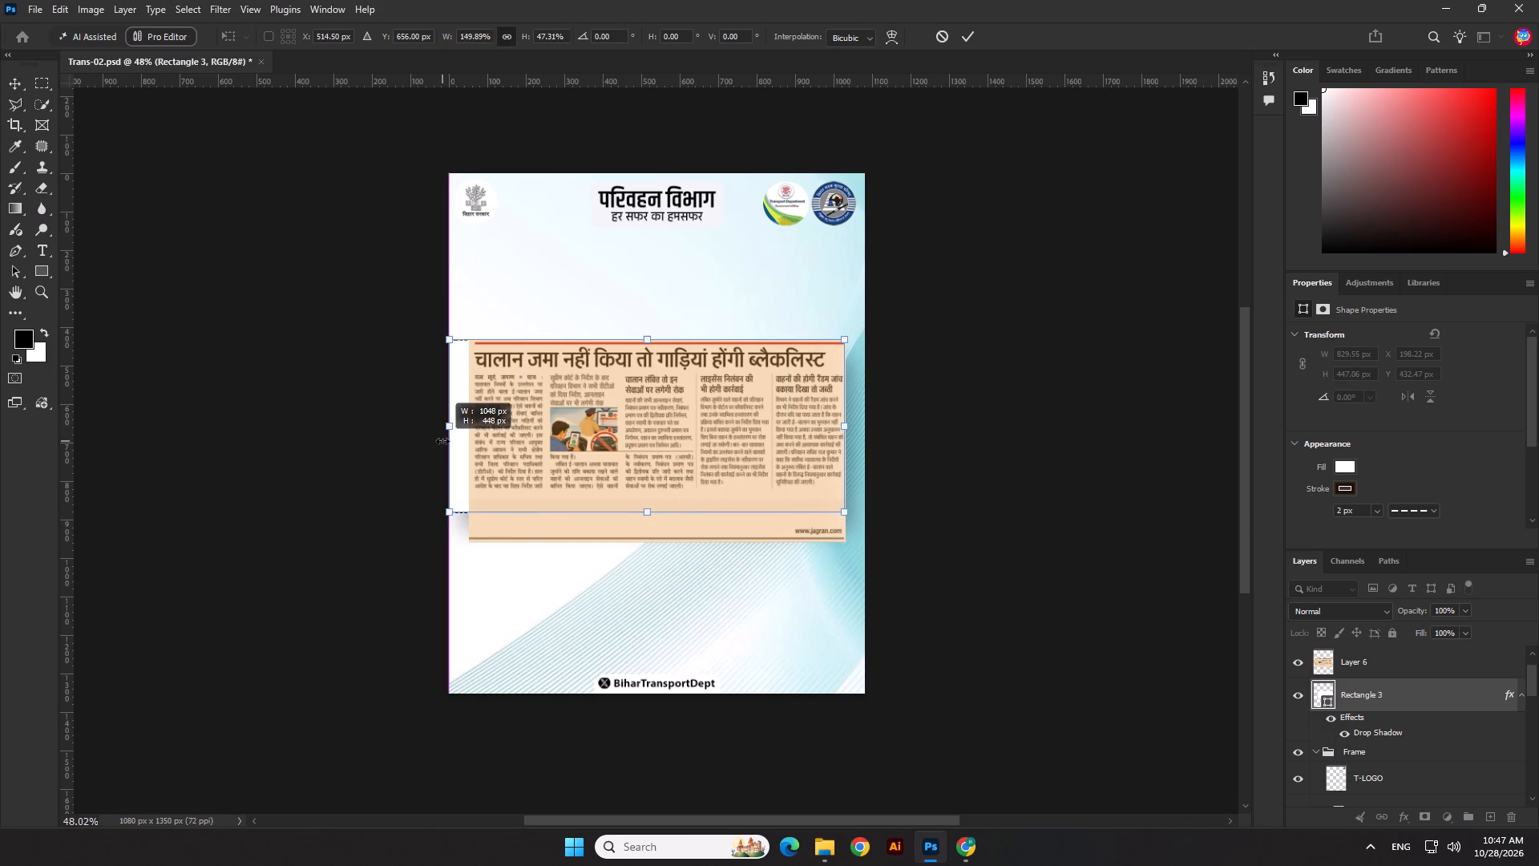
drag(442, 441, 468, 442)
key(Return)
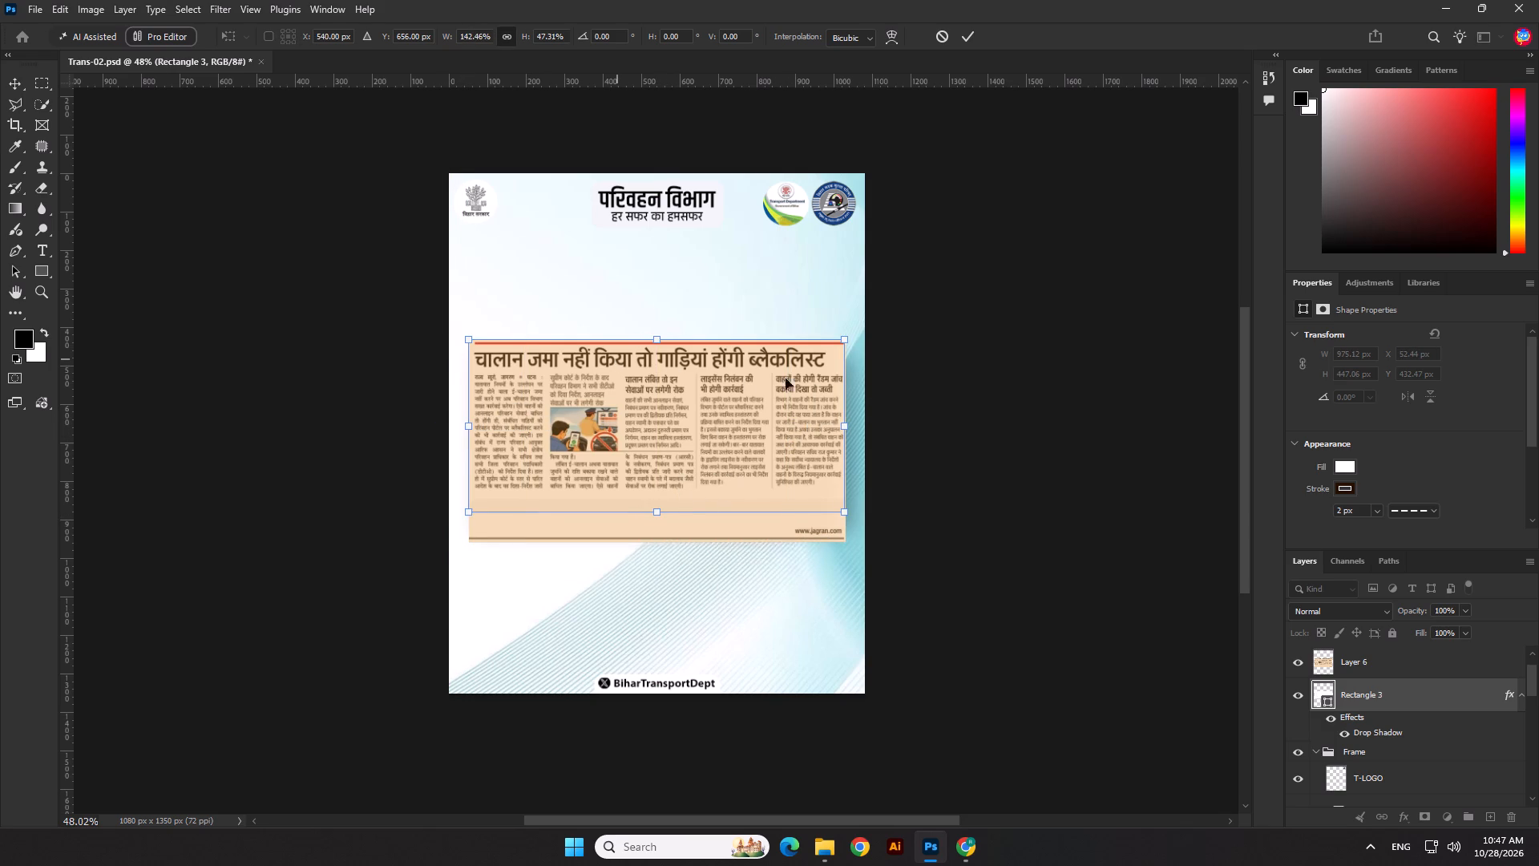
click(546, 38)
Clip the newspaper clipping layer to the rounded rectangle layer beneath it.
click(753, 460)
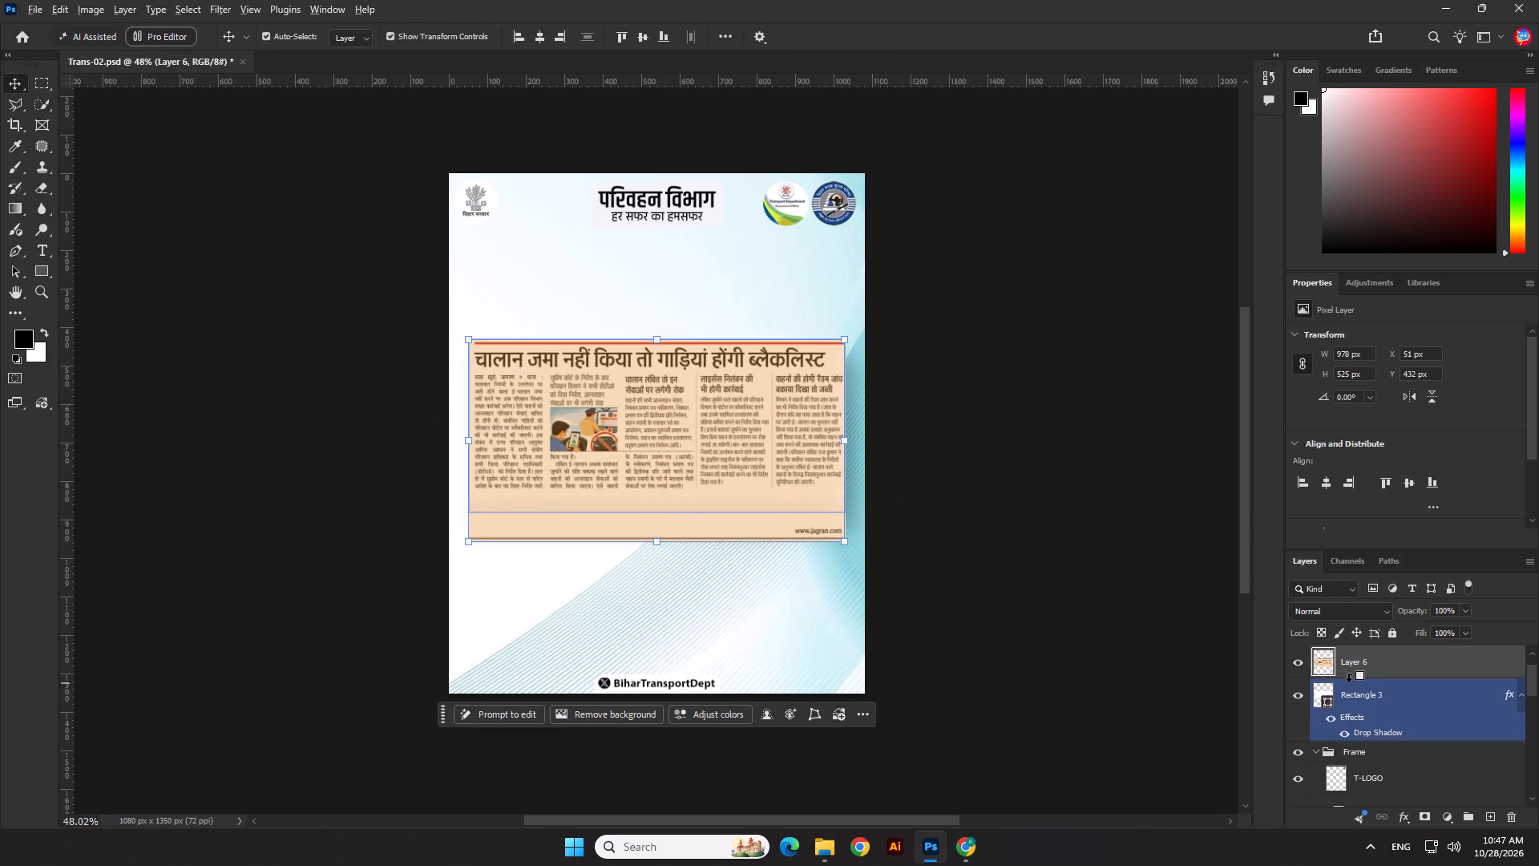
alt+click(1349, 681)
click(942, 493)
Shift the clipped newspaper image down about 12 px inside its frame, keeping its width at about 978 px.
click(731, 449)
scroll(717, 416, up, 6)
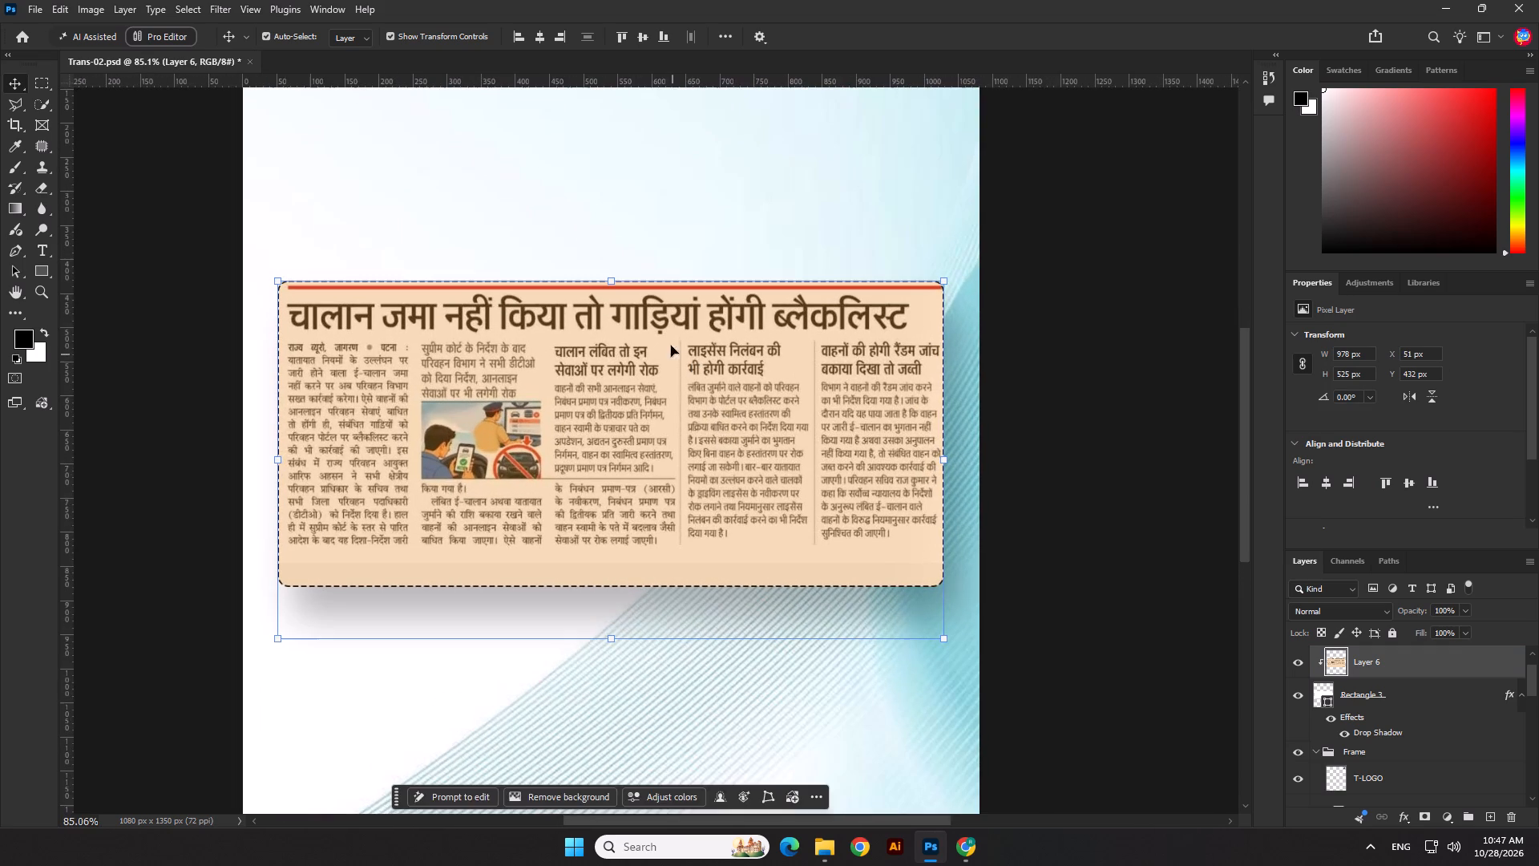
drag(616, 278, 628, 270)
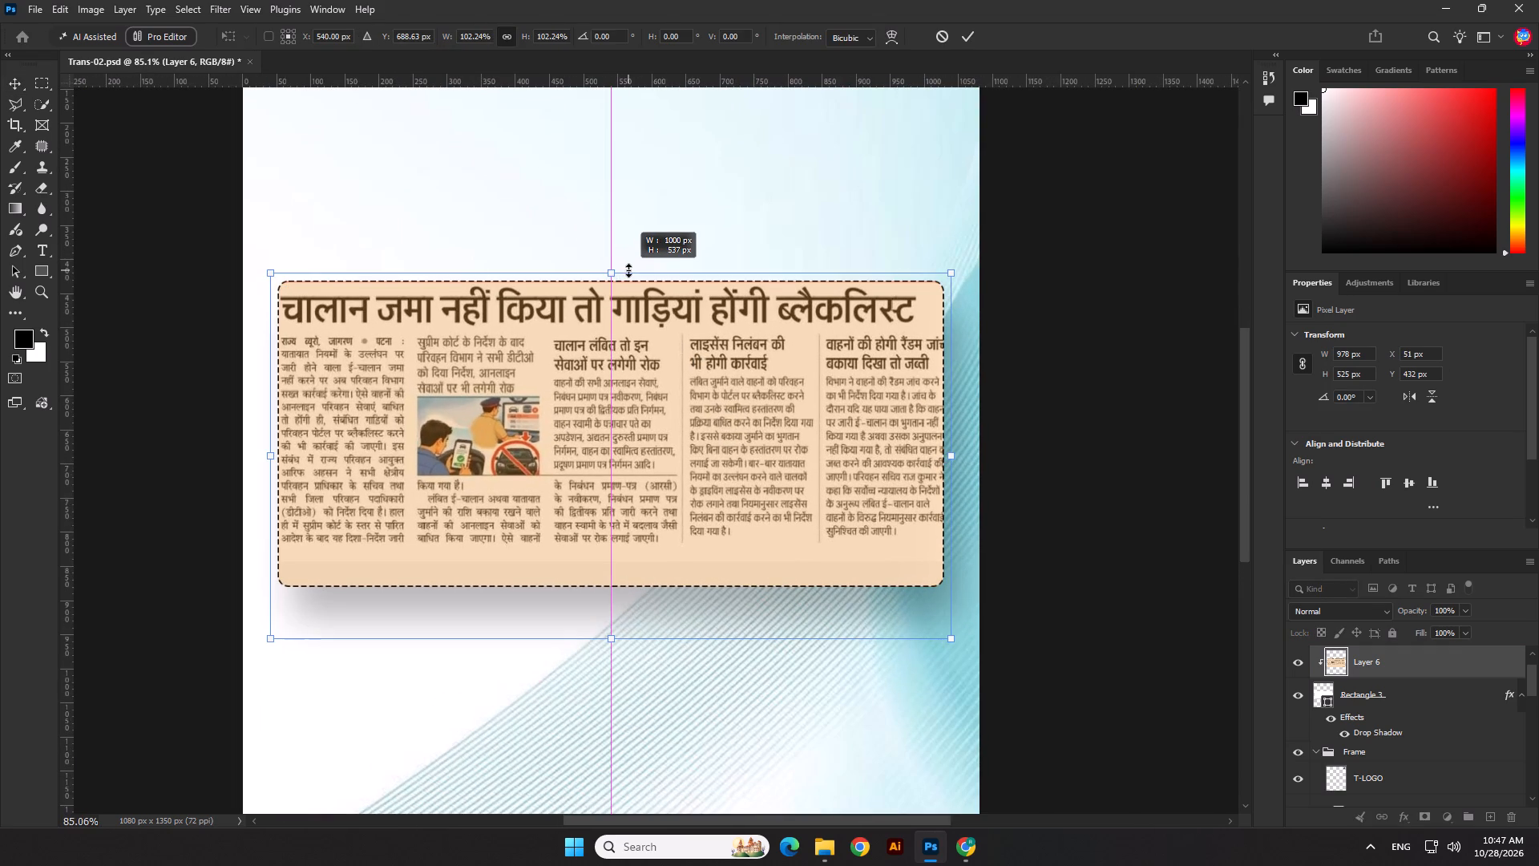
drag(628, 270, 625, 273)
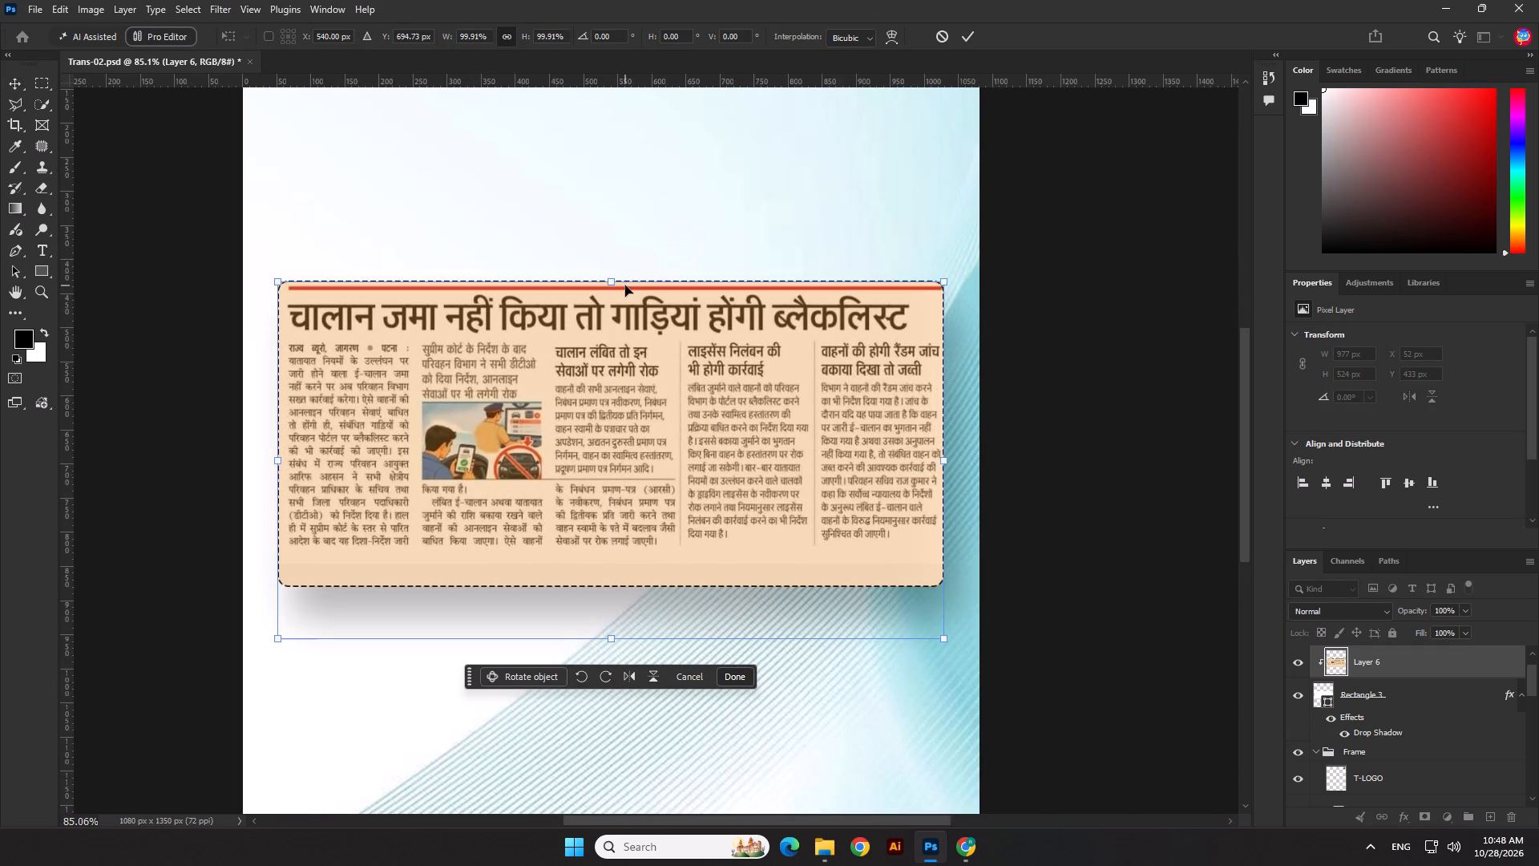
key(Down)
key(Down)
key(Down)
key(Down)
key(Down)
key(Down)
key(Down)
key(Down)
key(Down)
key(Down)
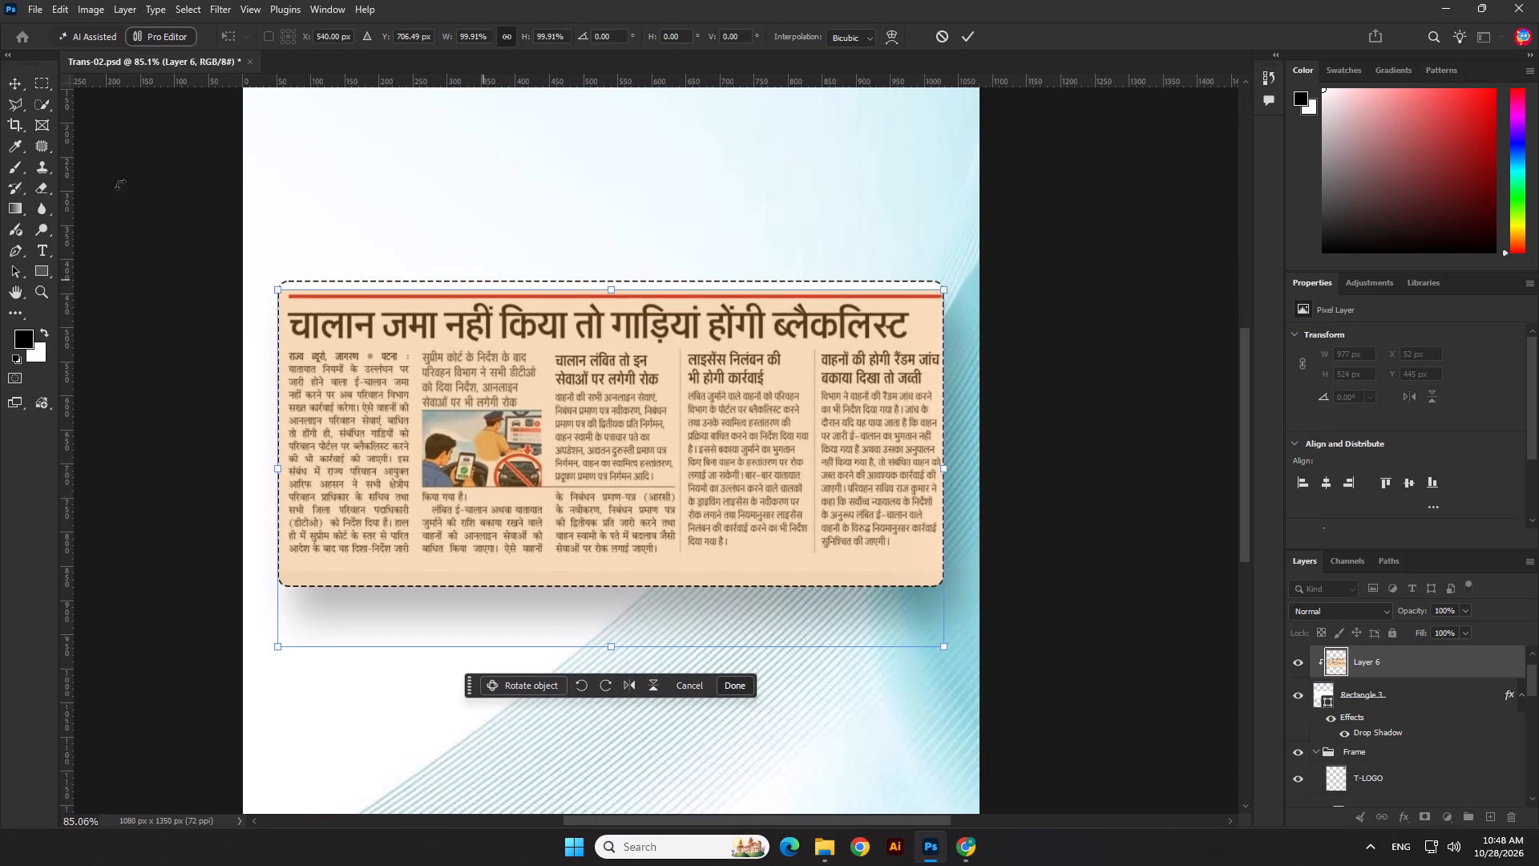
key(Return)
Erase the clipping's top strip with the red line, using a rectangular selection about 1080 × 91 px.
click(38, 86)
drag(183, 241, 1020, 322)
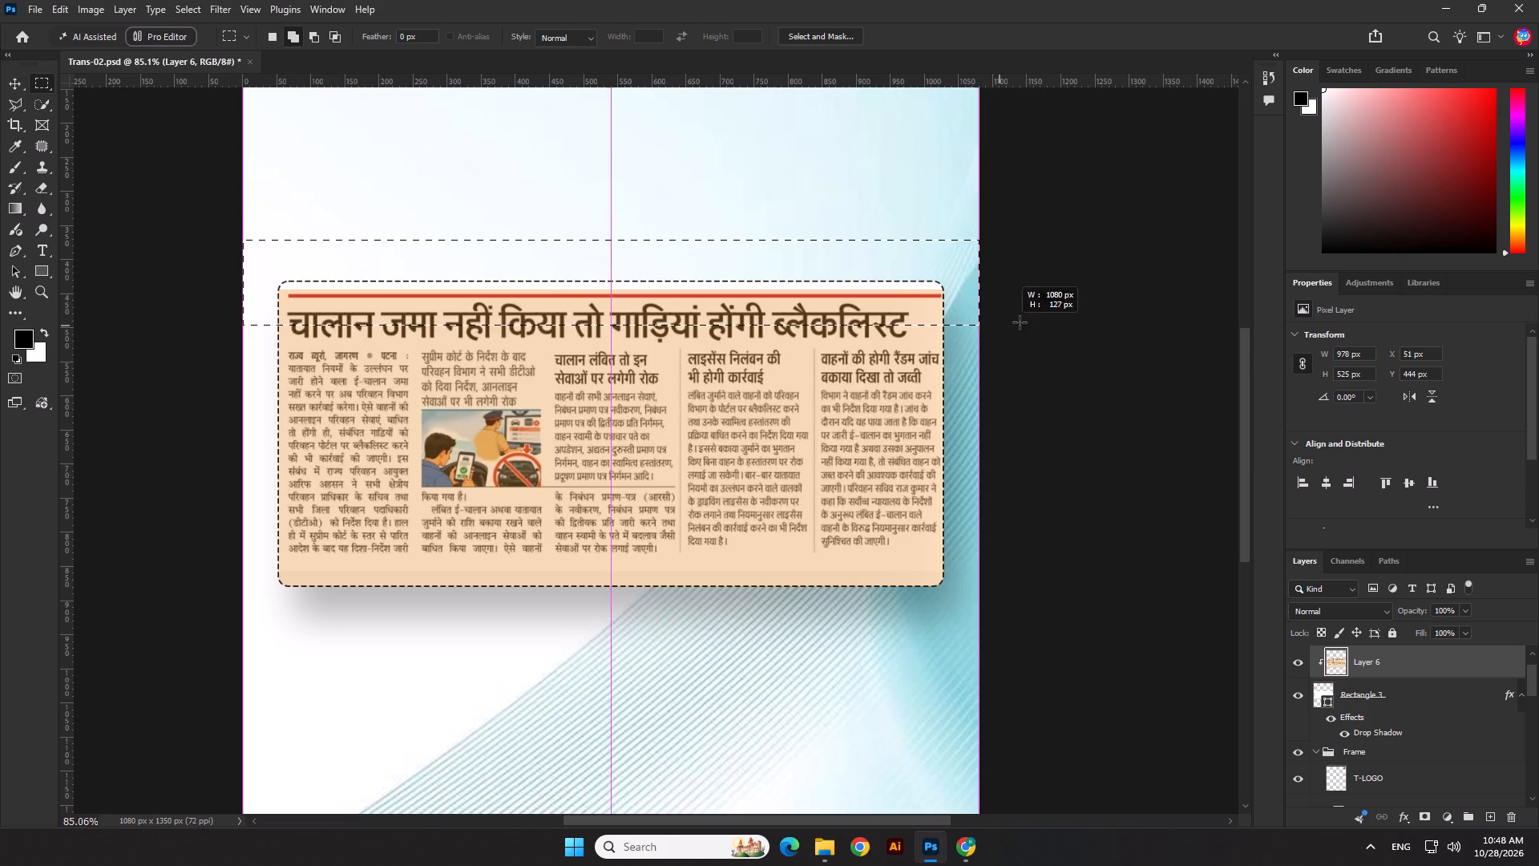
drag(1020, 322, 1028, 301)
key(Delete)
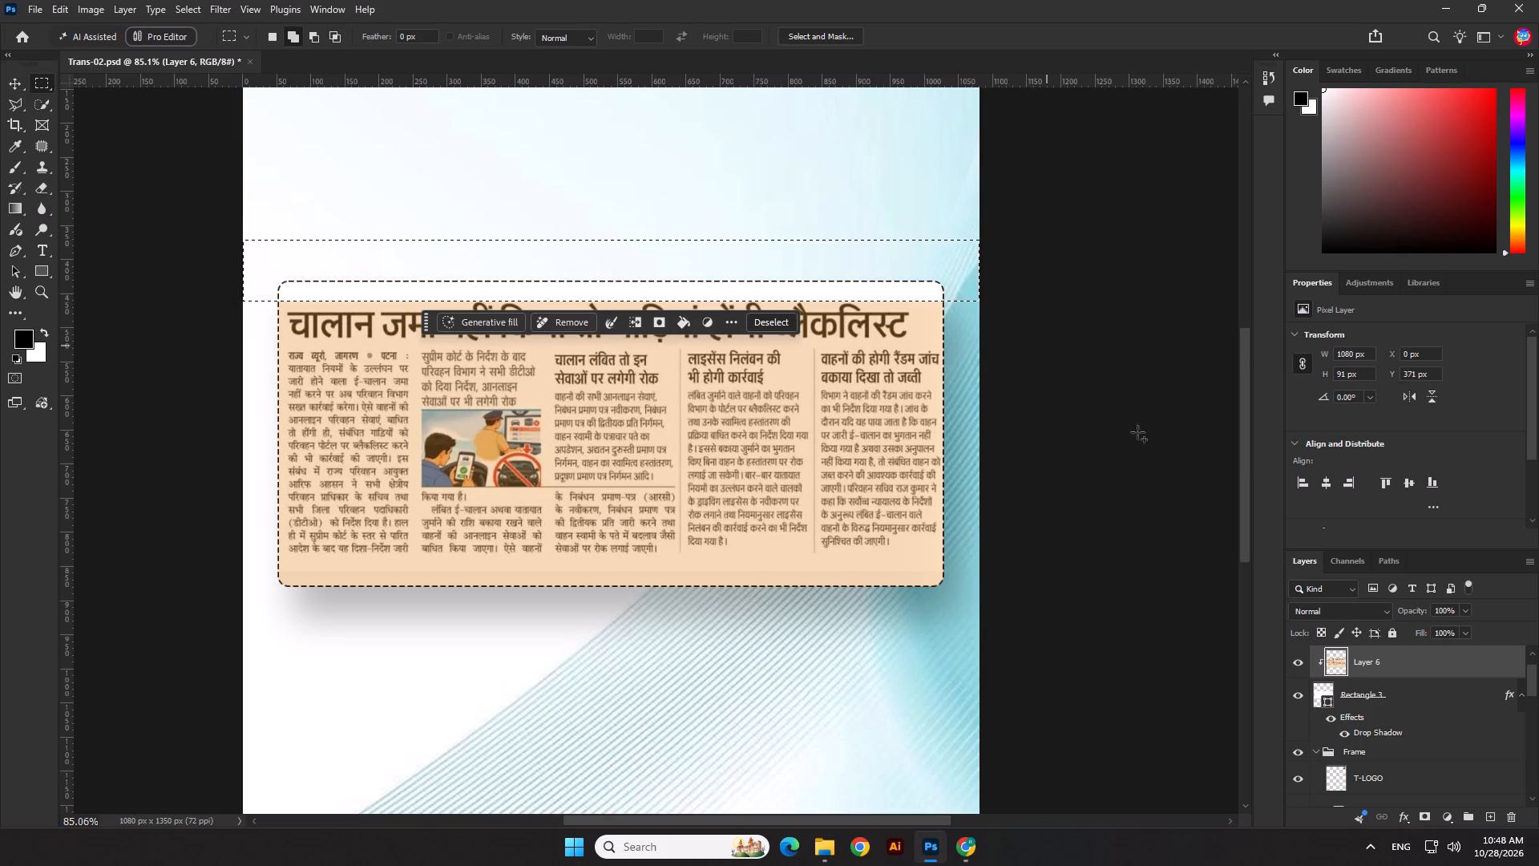
Change the fill of the Rectangle 3 frame to the peach colour sampled from the clipping's paper.
double_click(1328, 705)
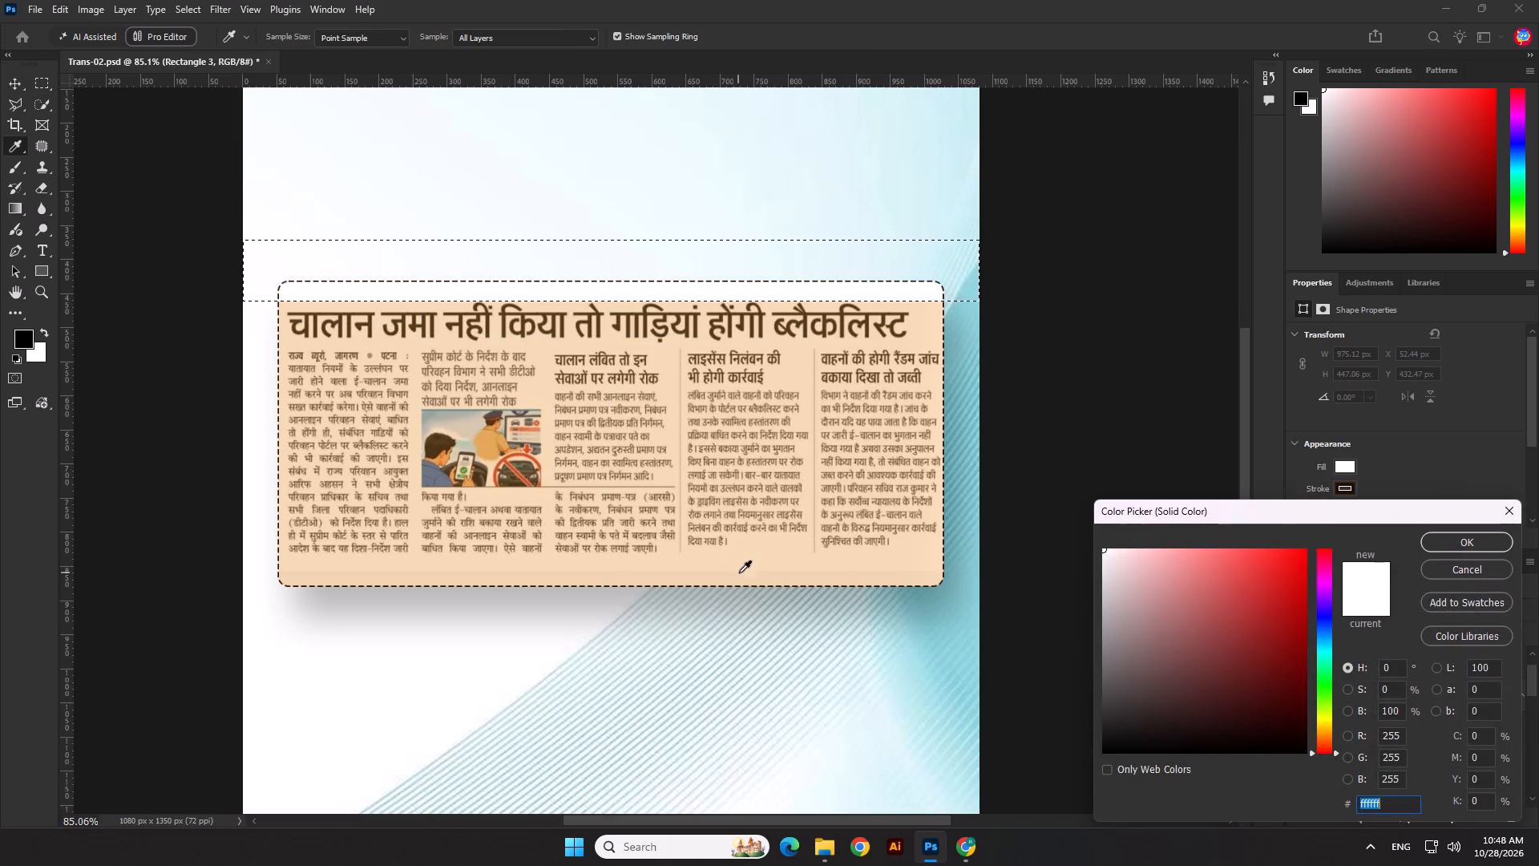
click(742, 562)
click(1432, 532)
click(1151, 571)
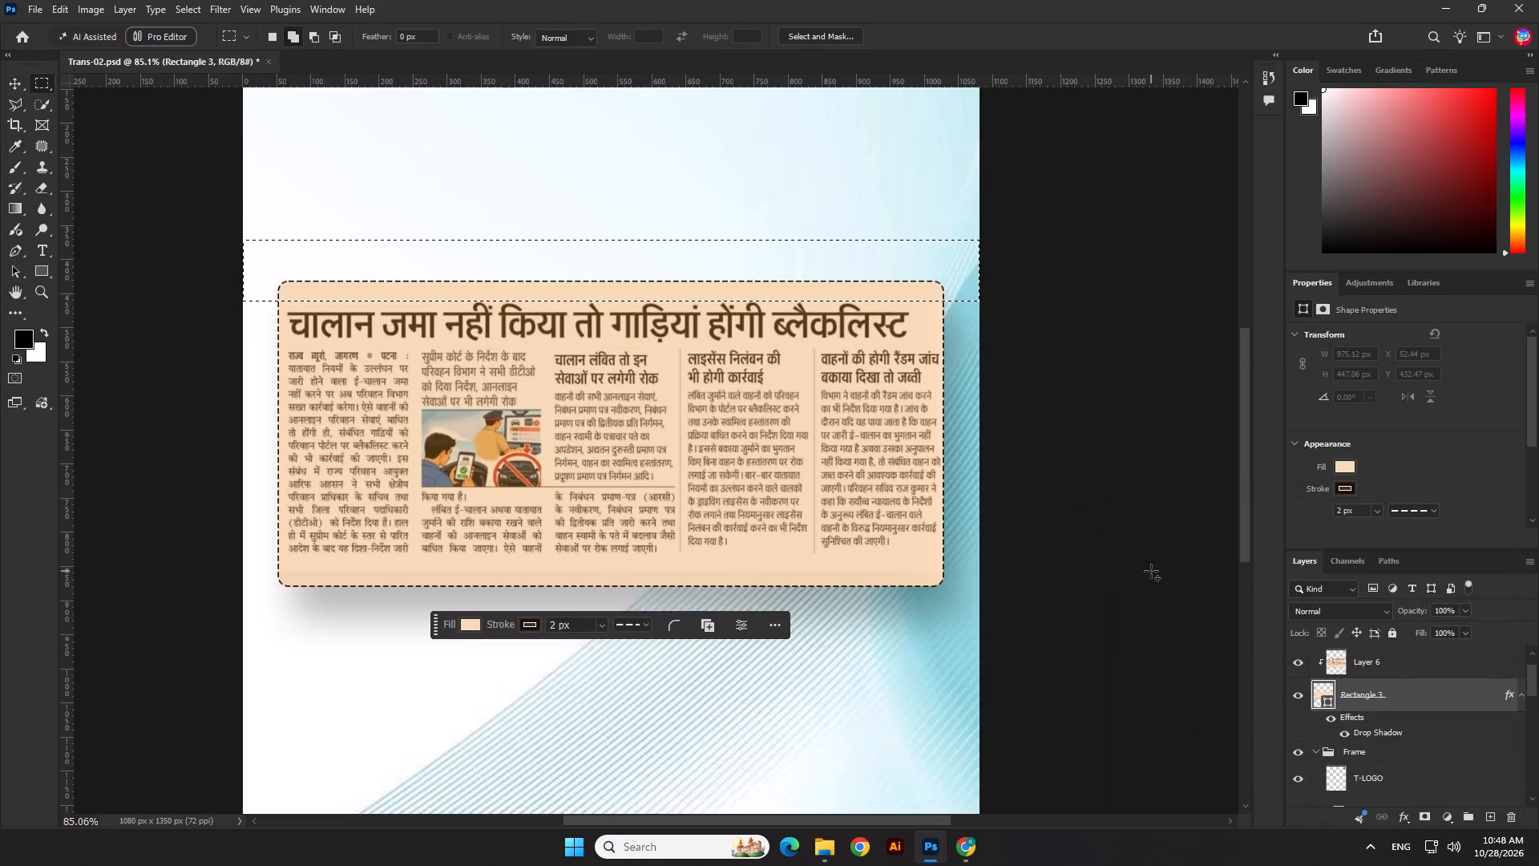
Clear the rectangular selection across the top of the clipping and return to the Move tool.
click(12, 86)
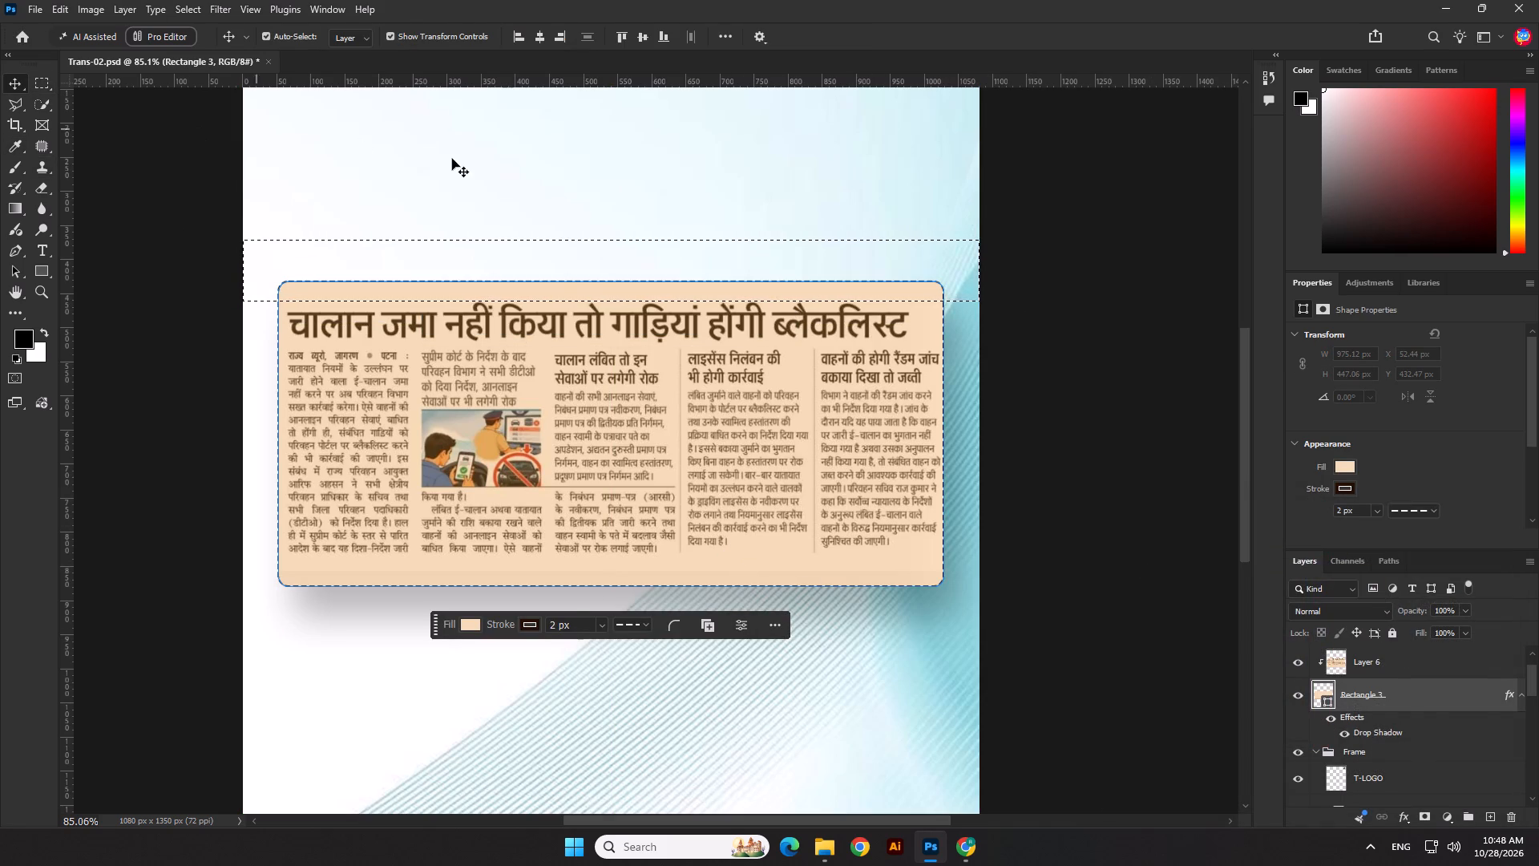
click(454, 161)
scroll(749, 486, down, 5)
click(1104, 500)
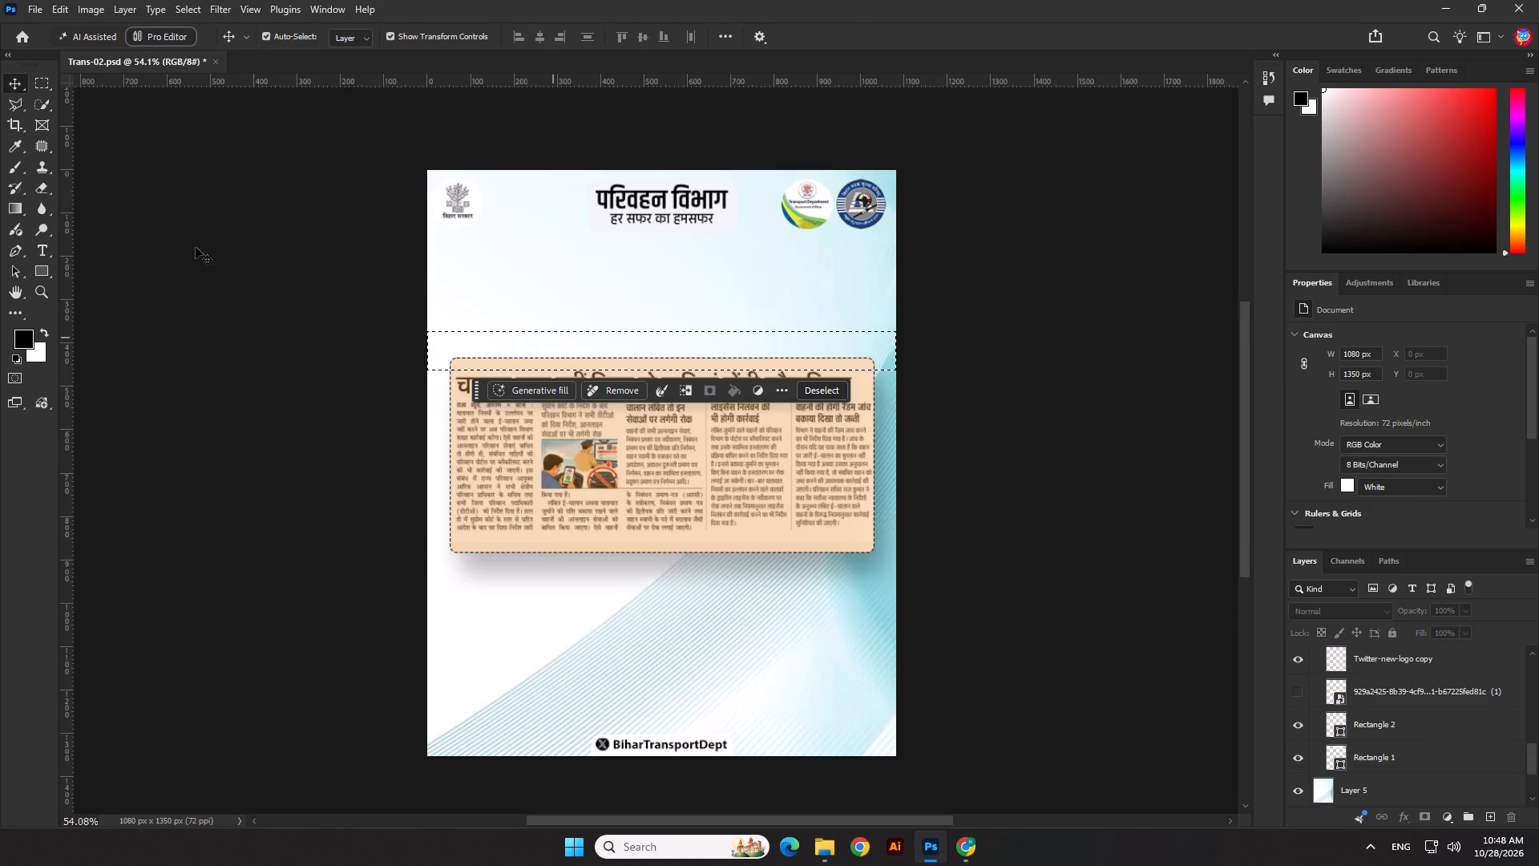
click(34, 92)
click(508, 275)
right_click(511, 291)
click(535, 300)
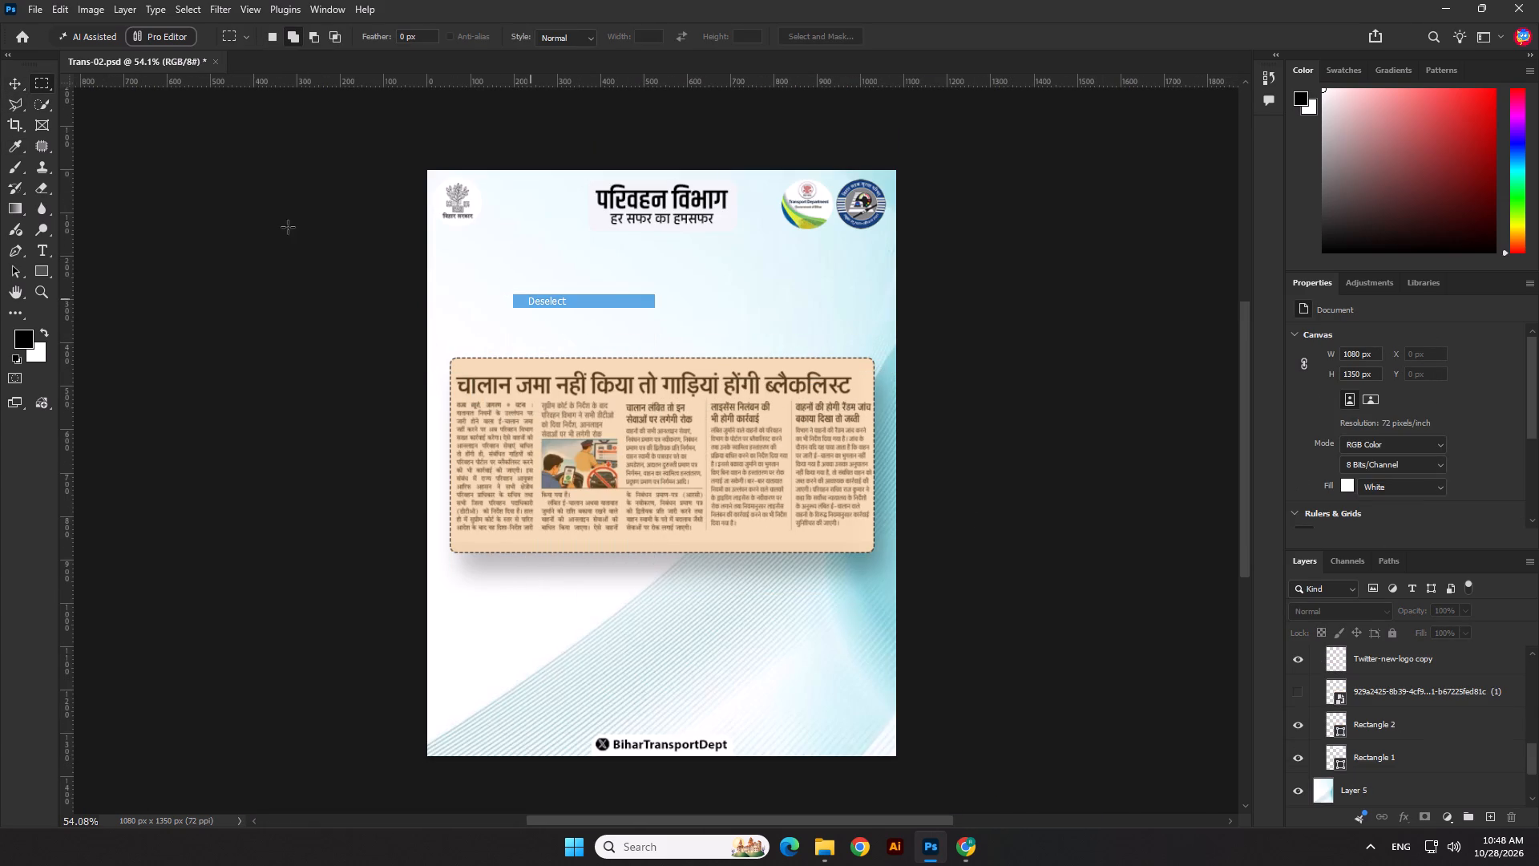
click(22, 87)
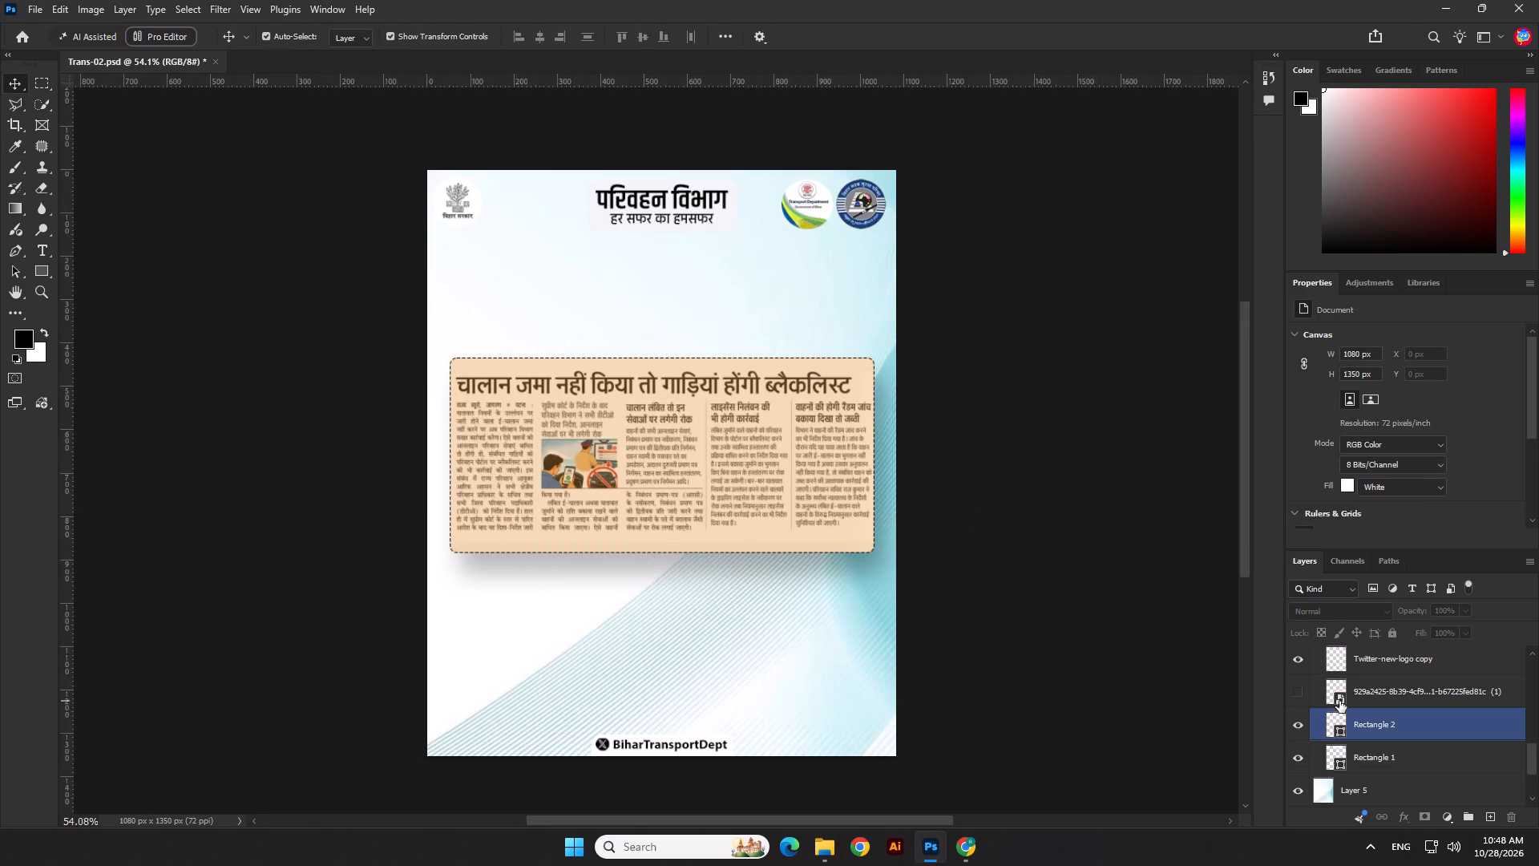
Centre the newspaper clipping and its peach frame horizontally on the canvas, and save Trans-02.psd.
scroll(1365, 754, down, 2)
click(736, 509)
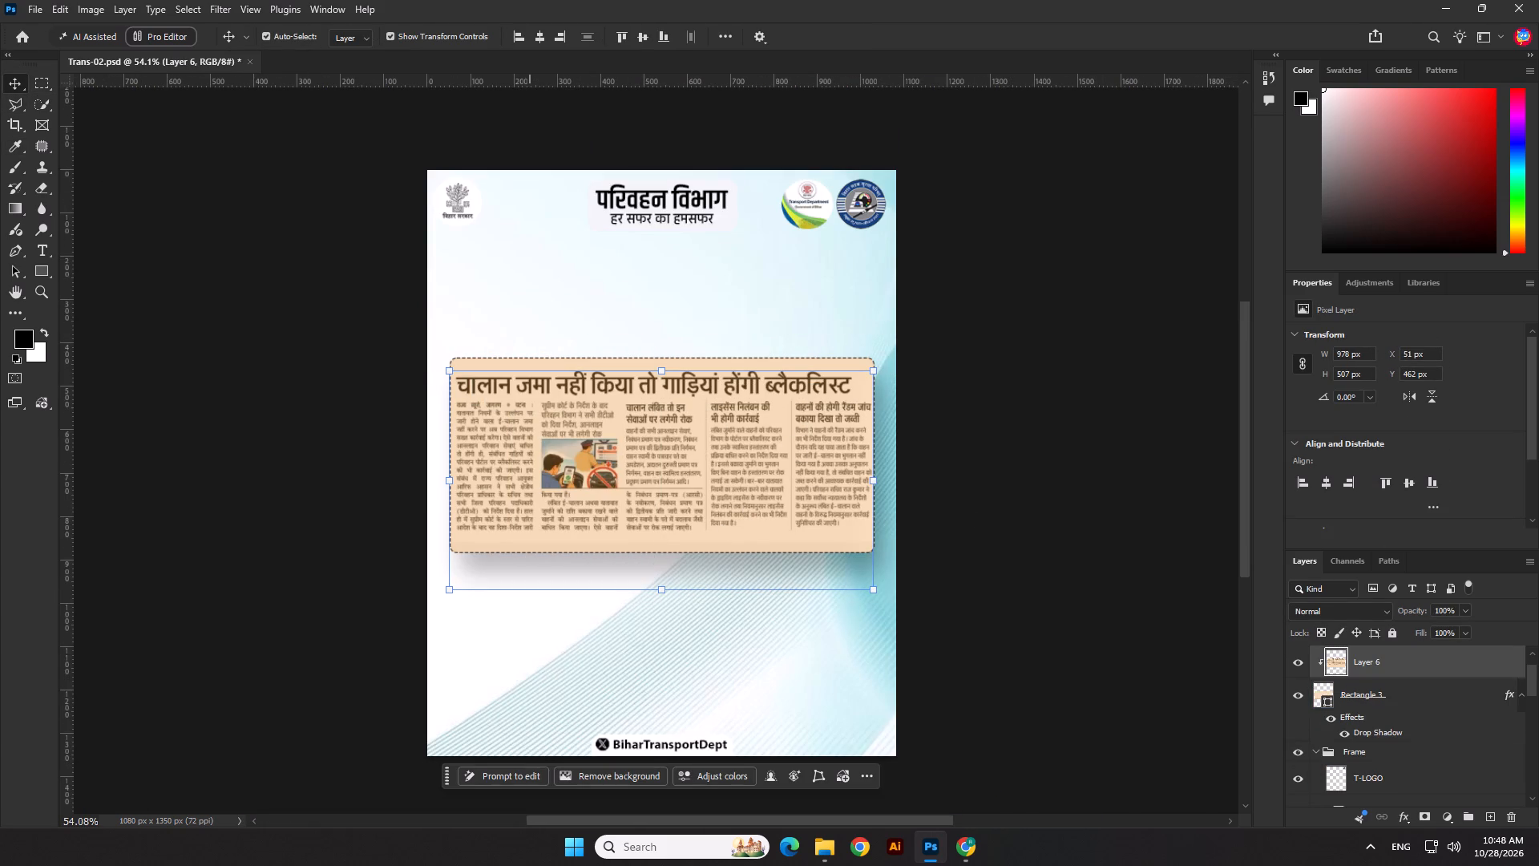
click(543, 32)
click(190, 442)
click(482, 362)
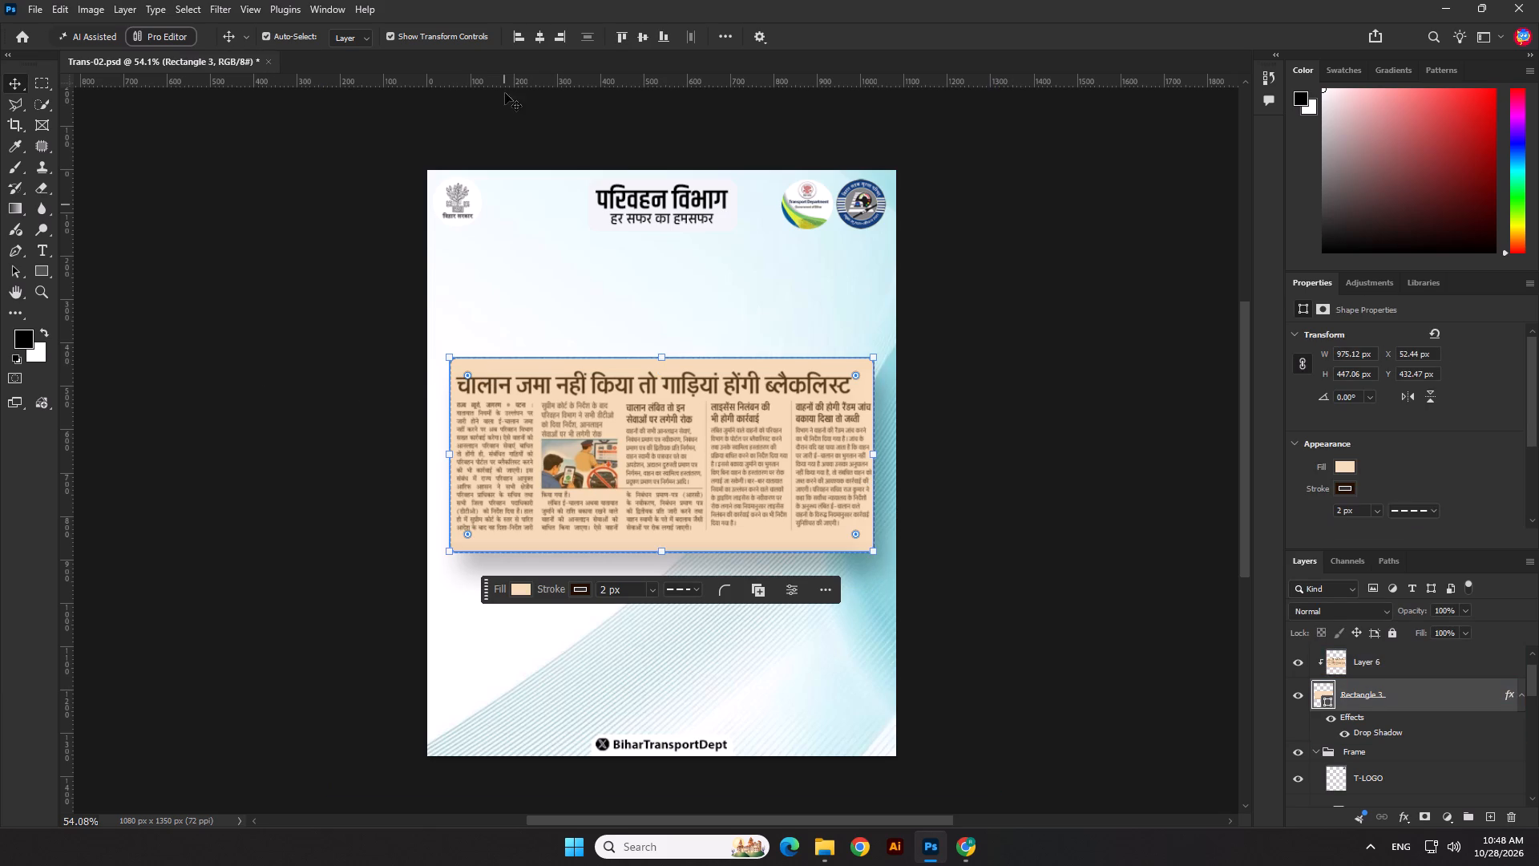
click(542, 38)
click(250, 477)
scroll(675, 540, down, 2)
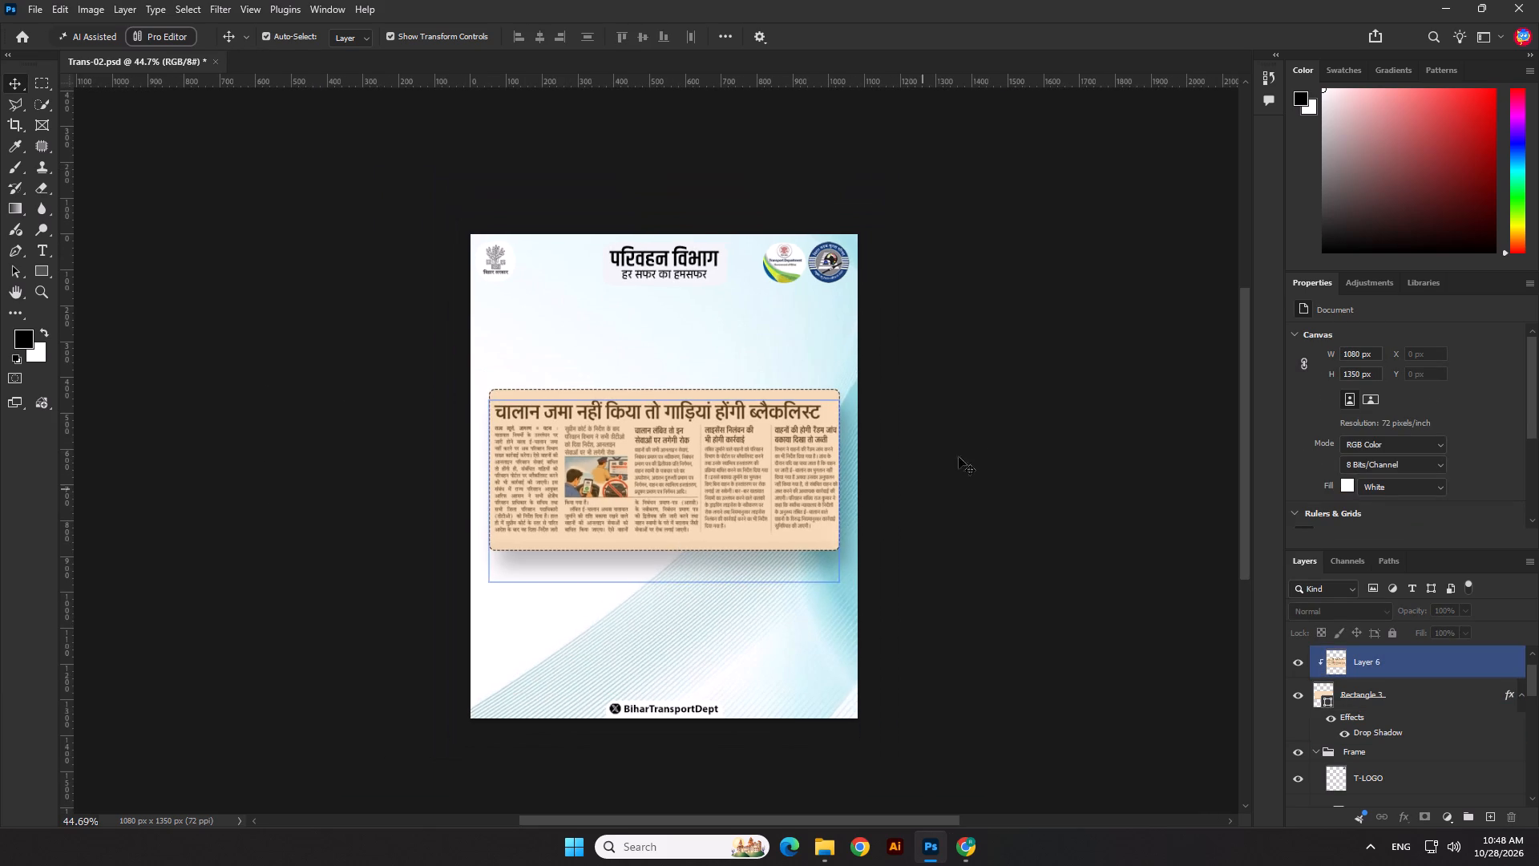
click(1027, 415)
key(ctrl+s)
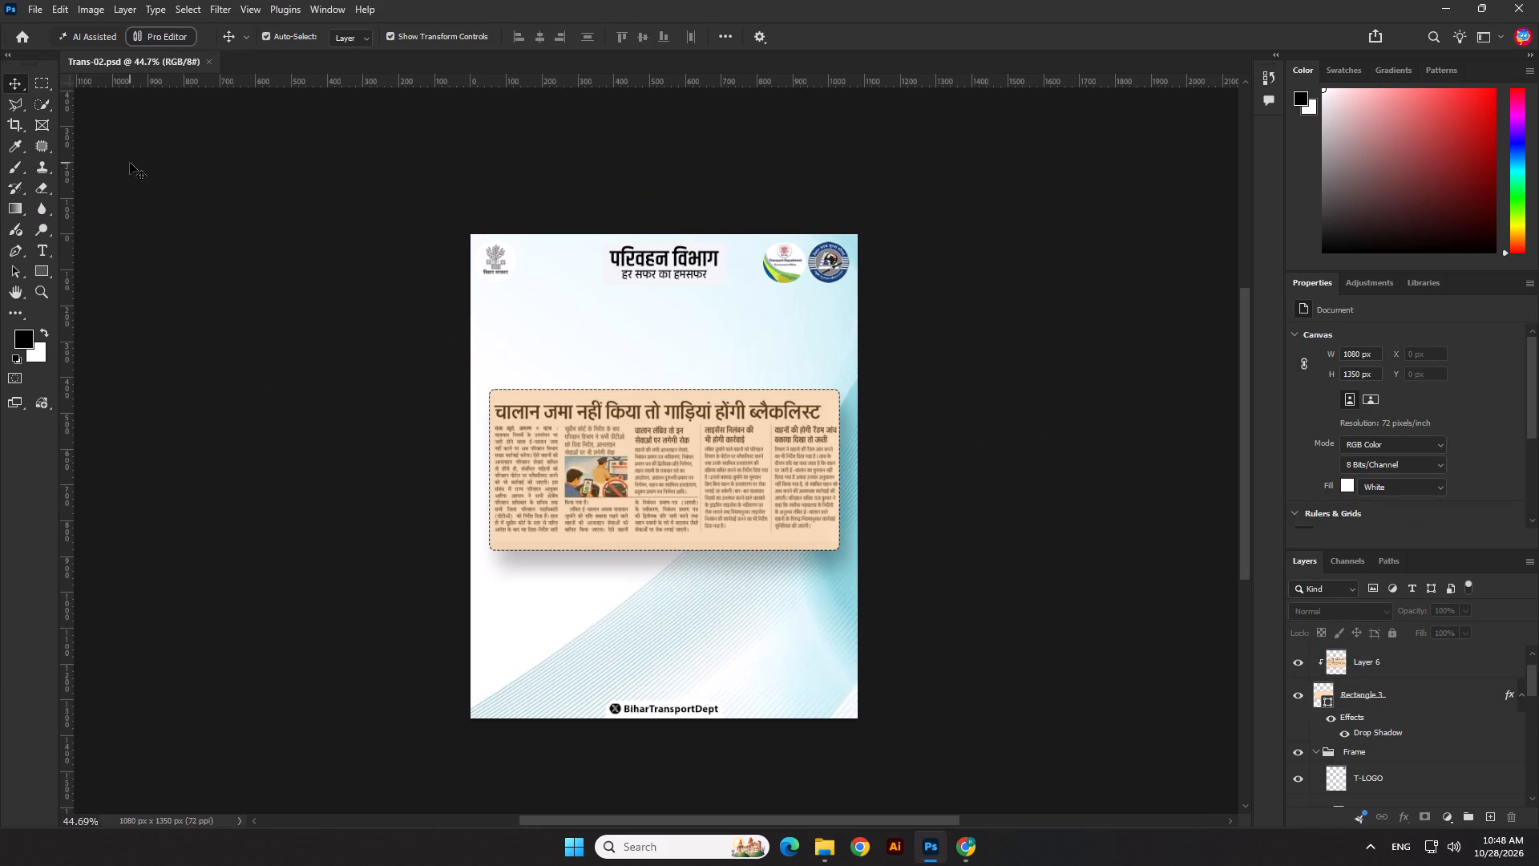
Move the clipping and its Rectangle 3 frame together down 20 px, and save Trans-02.psd.
drag(339, 387, 716, 490)
click(953, 333)
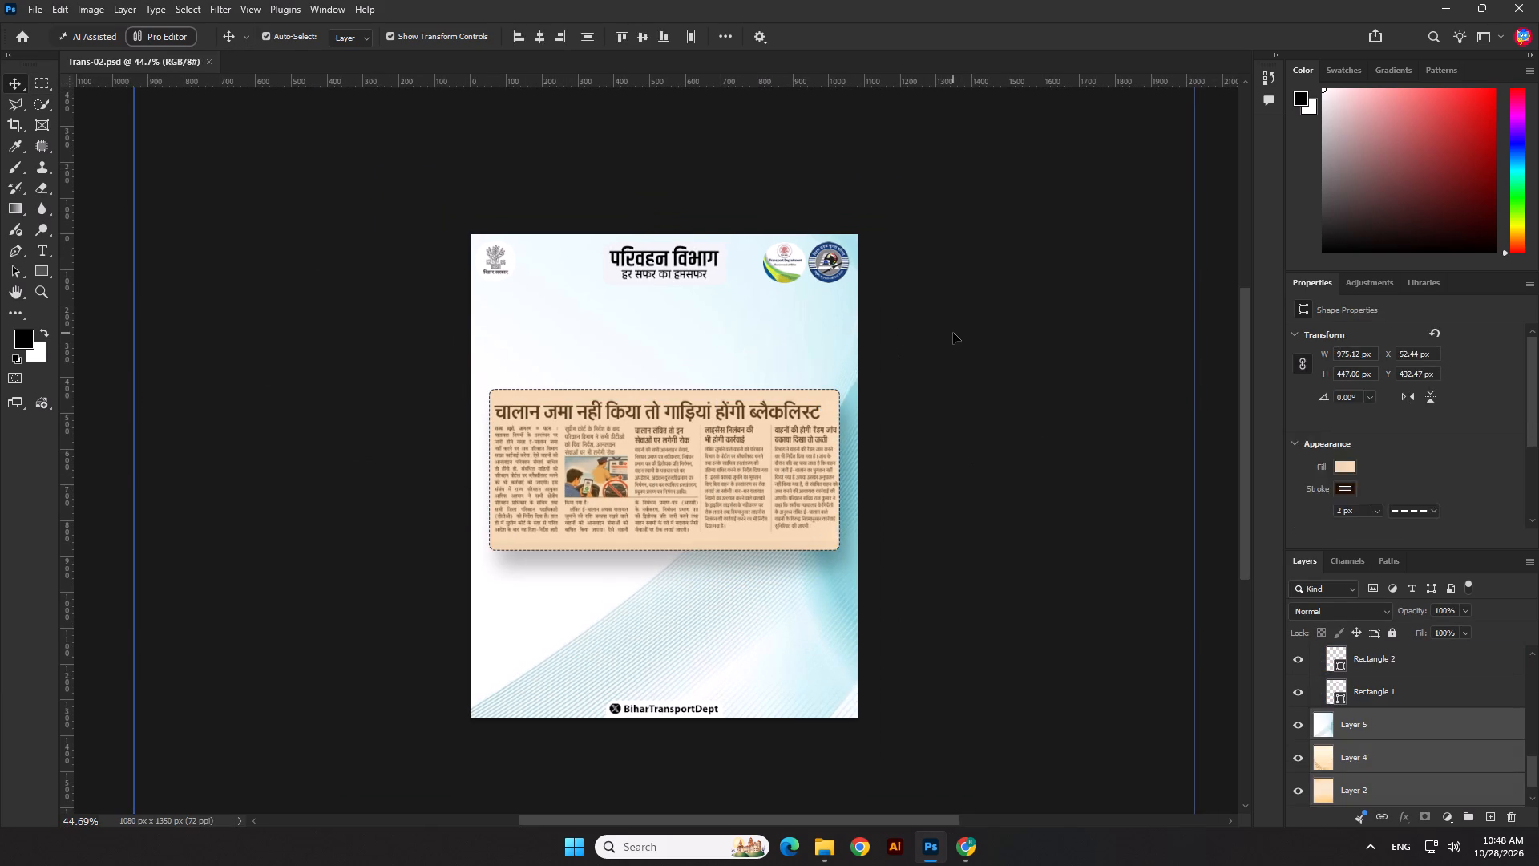
click(794, 479)
ctrl+click(1367, 702)
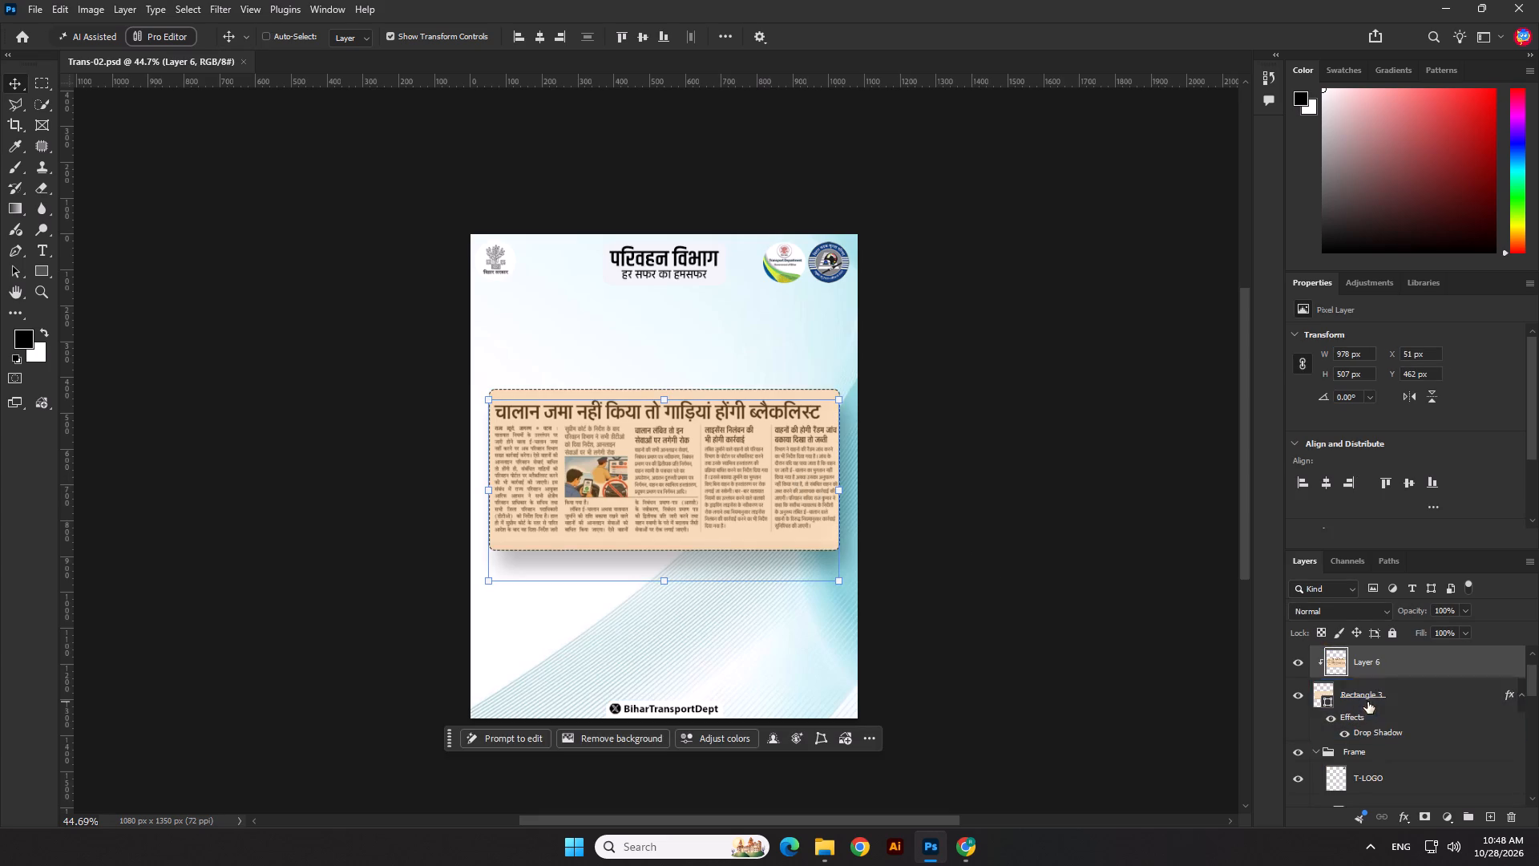
key(shift+Down)
key(shift+Down)
key(shift+Up)
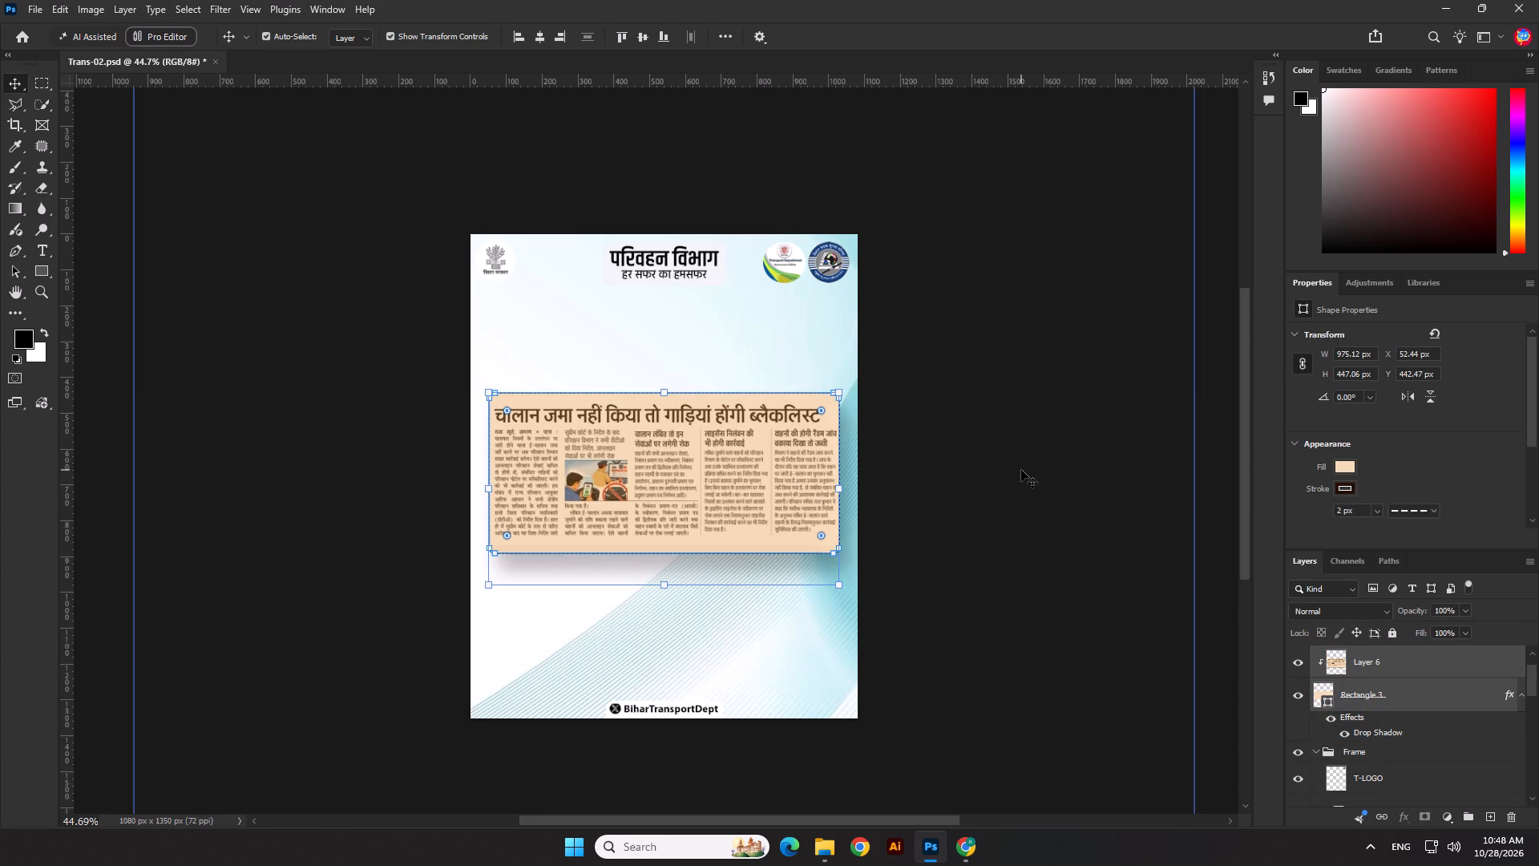
key(shift+Down)
click(1021, 470)
key(ctrl+s)
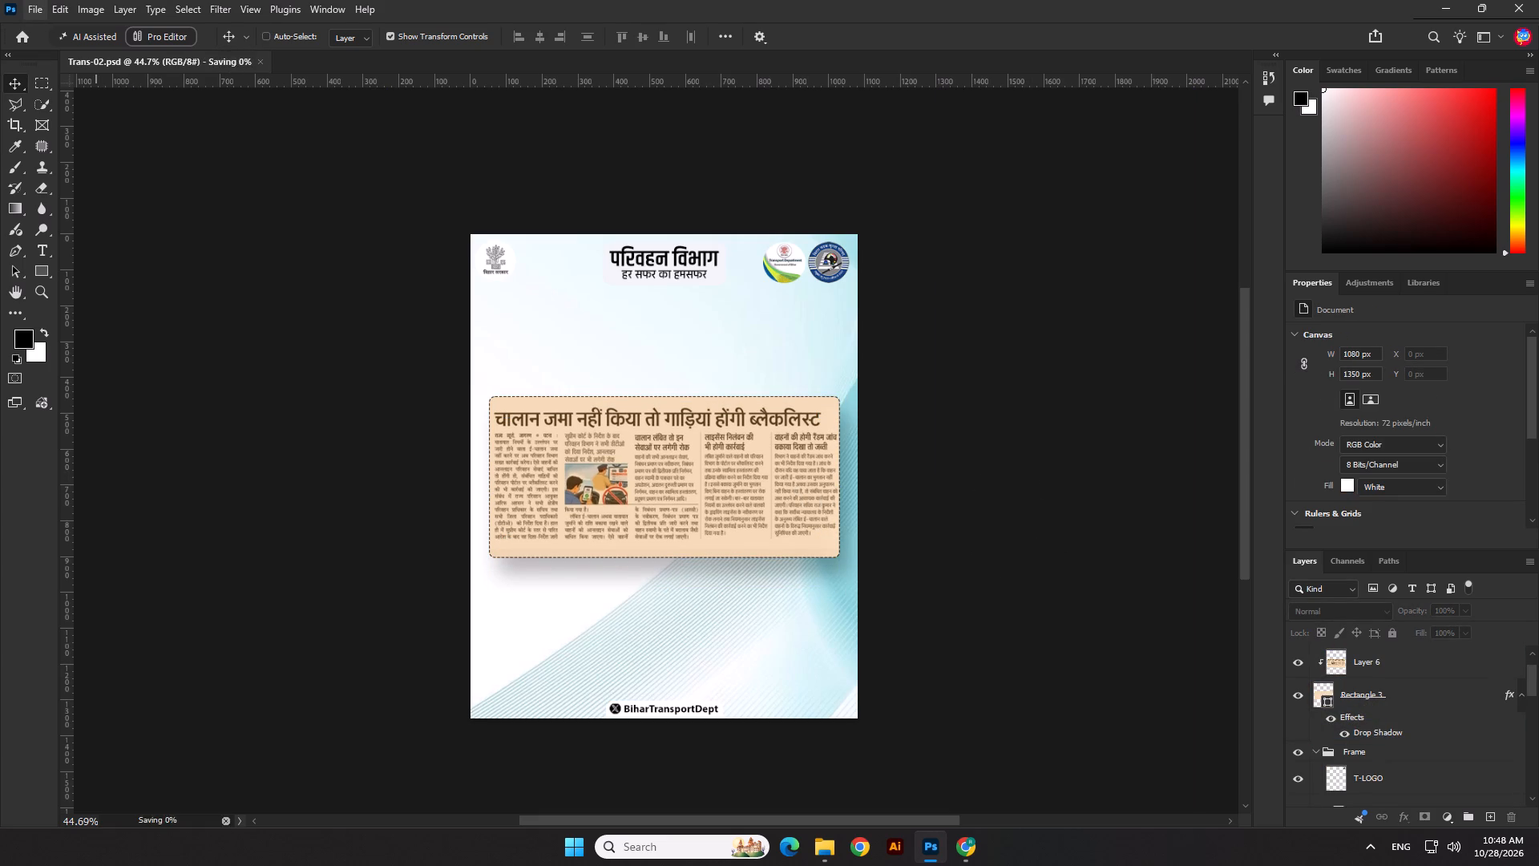
Save a copy of the clipping design in PNG format as Trans-02 copy.png in the 28.10.26 folder.
click(39, 6)
click(83, 218)
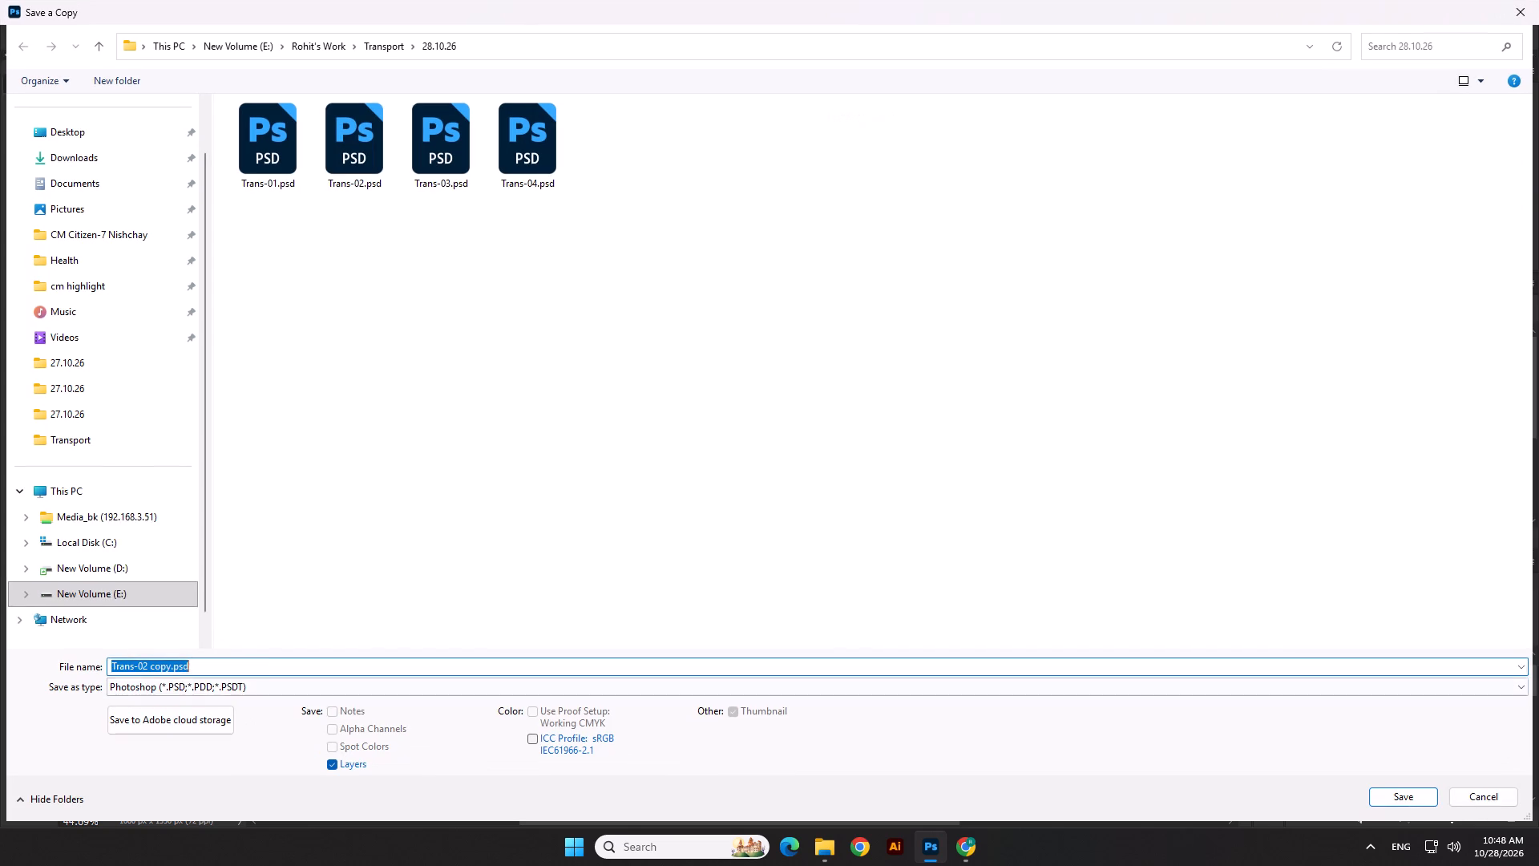
click(244, 687)
click(190, 584)
click(1378, 797)
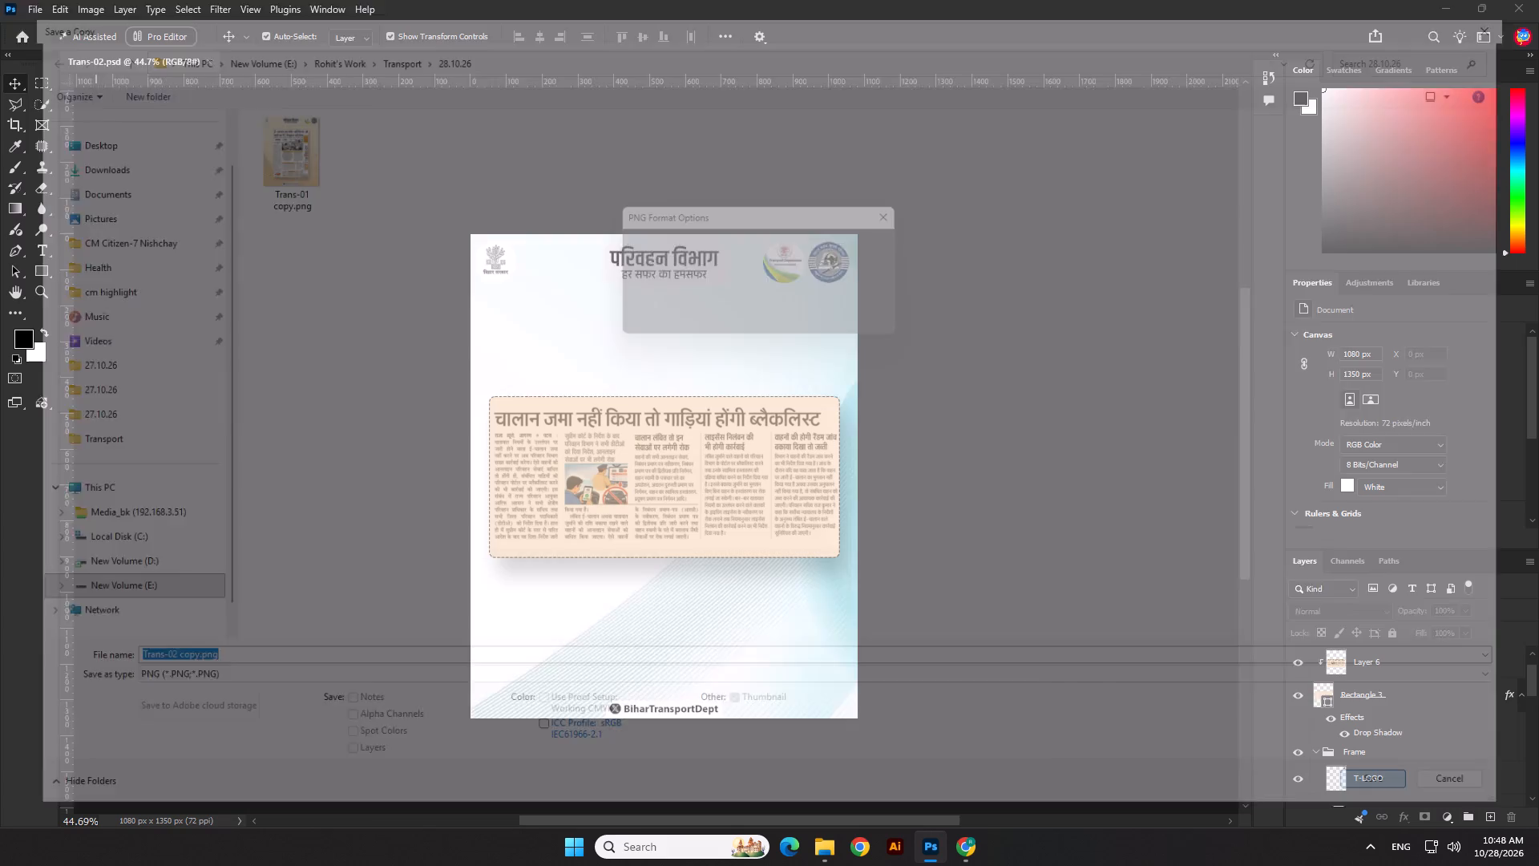
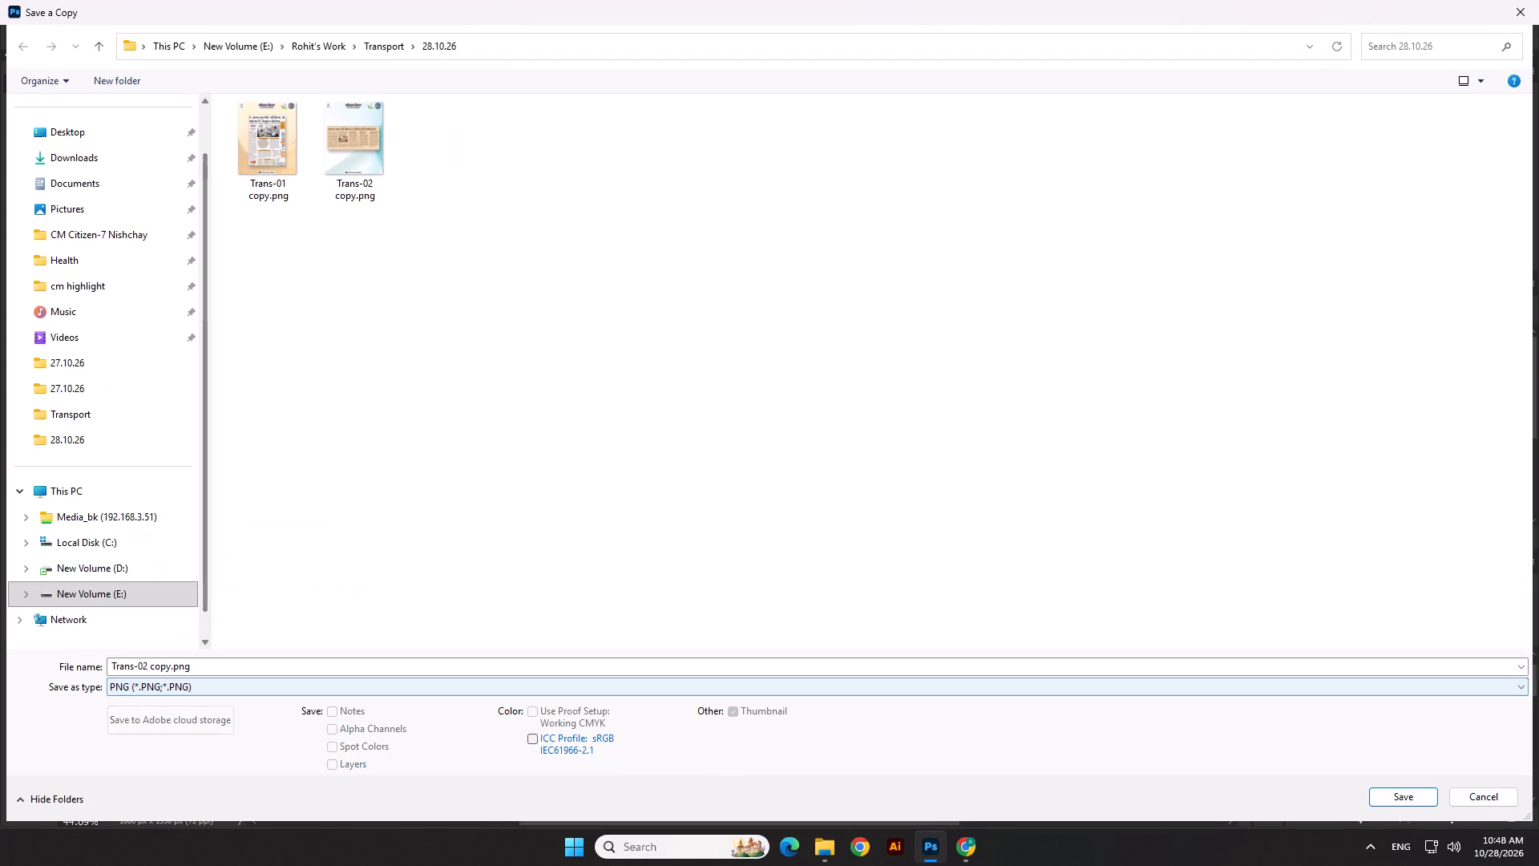
Save a PNG copy of the post as Trans-02 copy.png in the Transport 28.10.26 folder.
click(1390, 797)
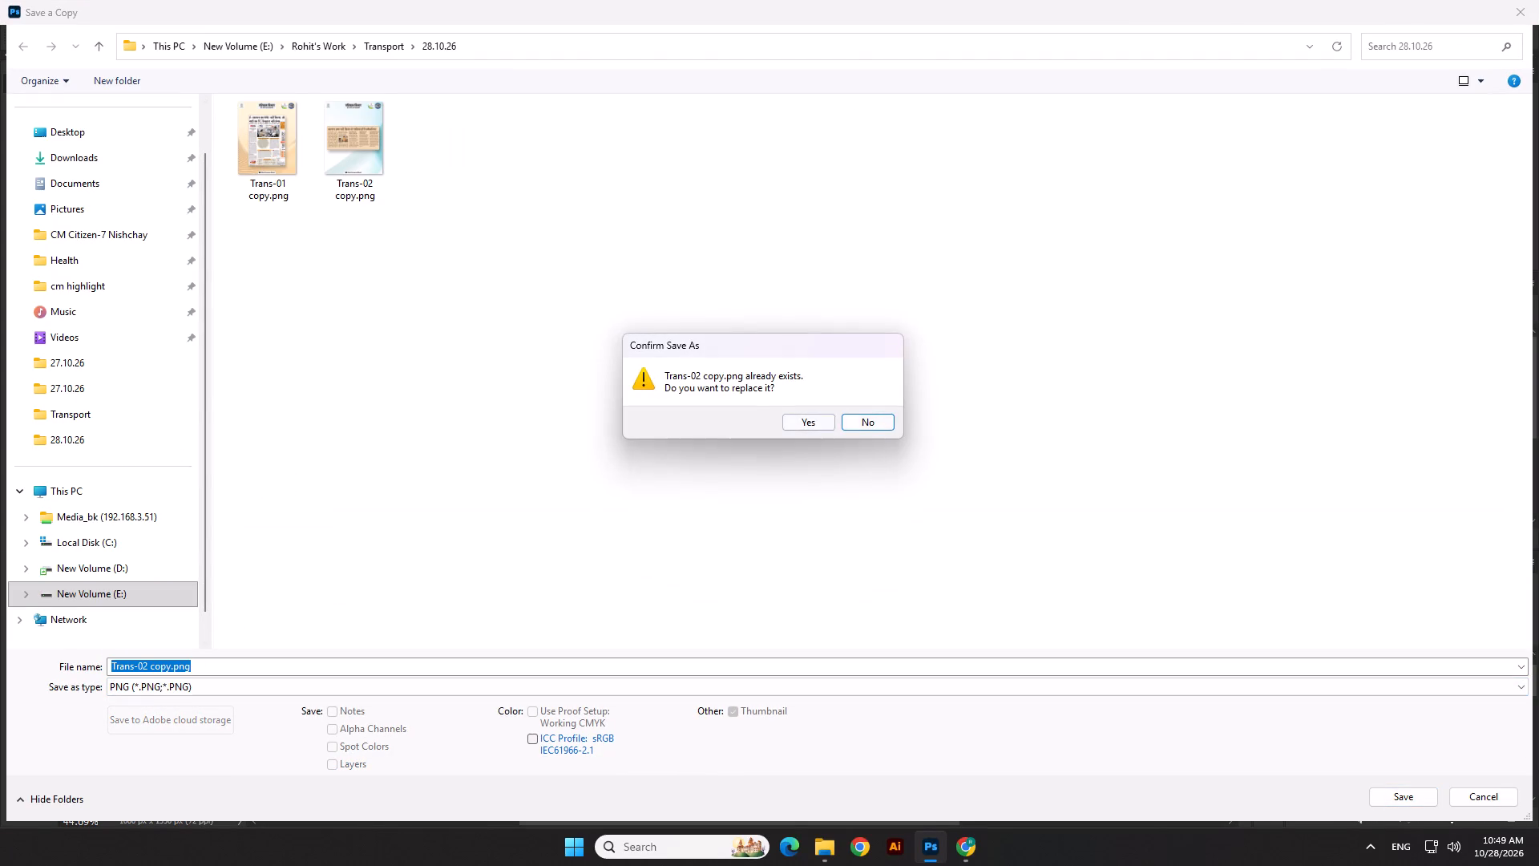
Save a PNG copy of the poster over the existing Trans-02 copy.png in the 28.10.26 folder.
click(798, 416)
click(849, 245)
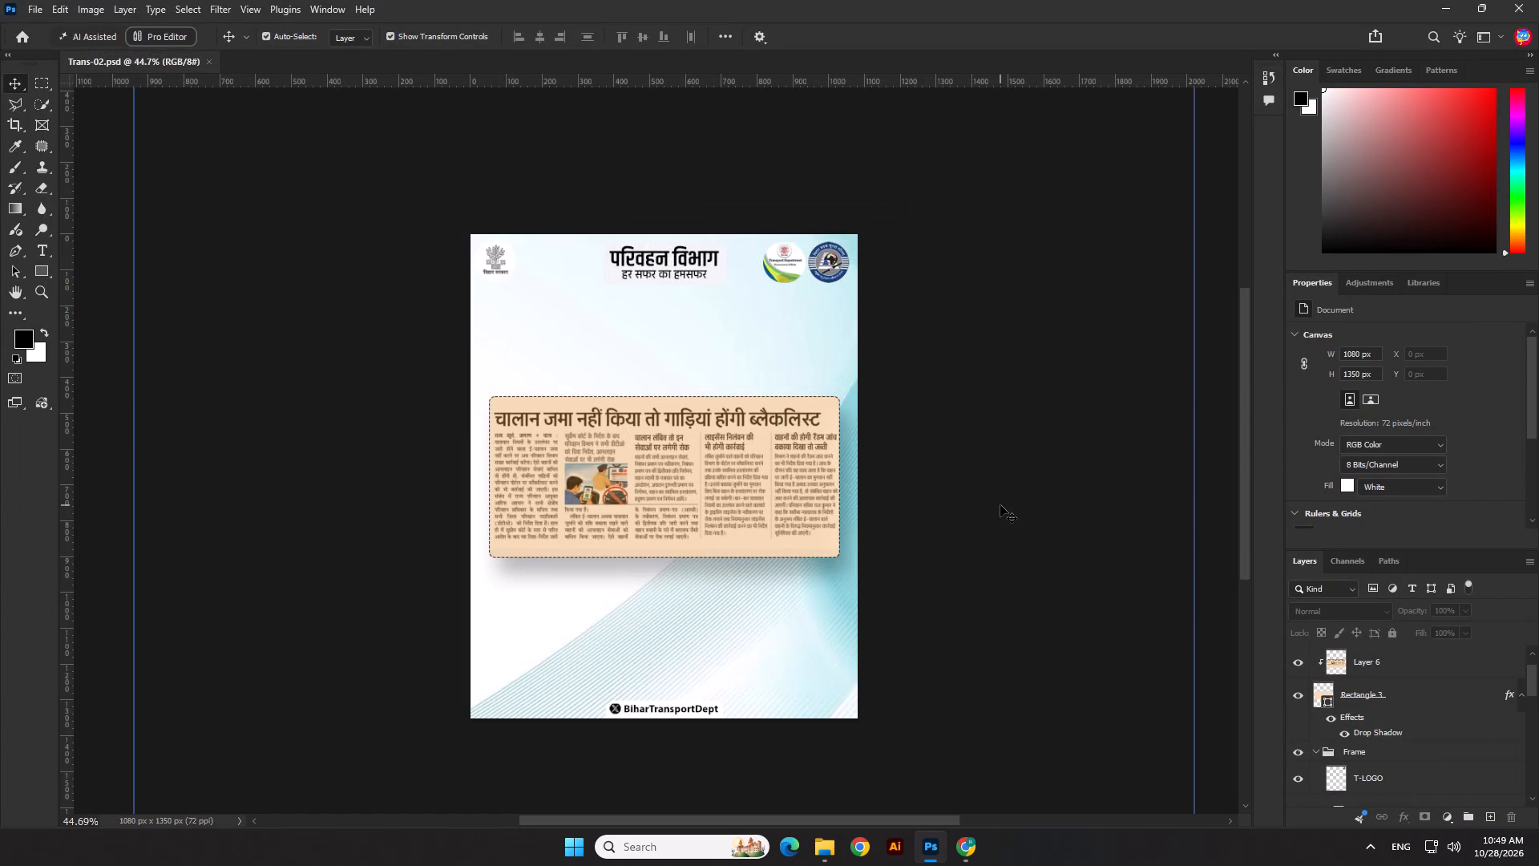
click(1000, 505)
Save the poster as Trans-03.psd in the 28.10.26 folder, replacing the existing file and keeping maximum compatibility.
click(37, 14)
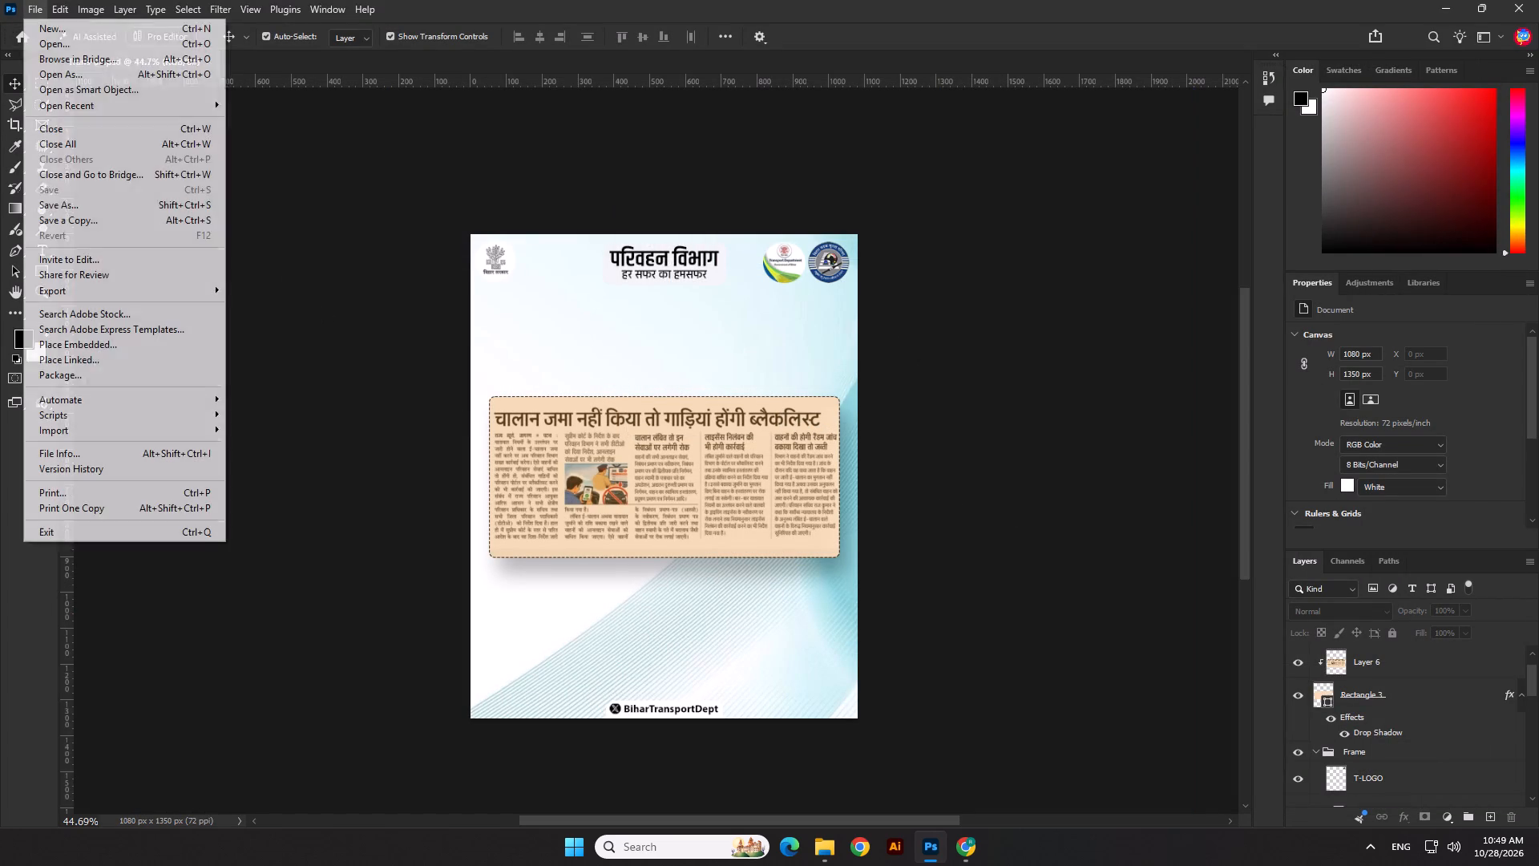
click(53, 204)
click(449, 160)
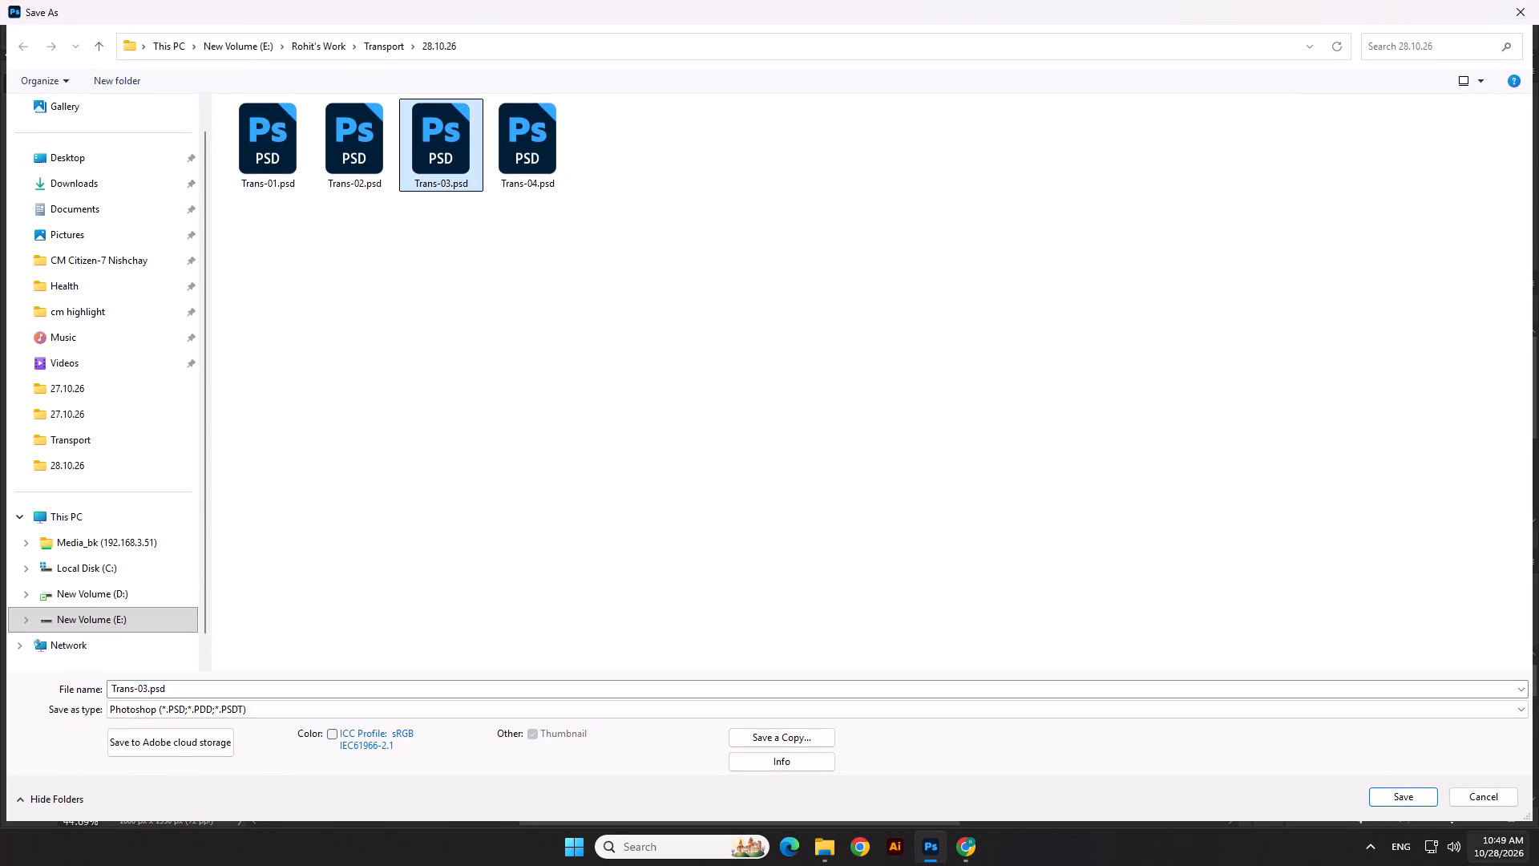
click(1435, 796)
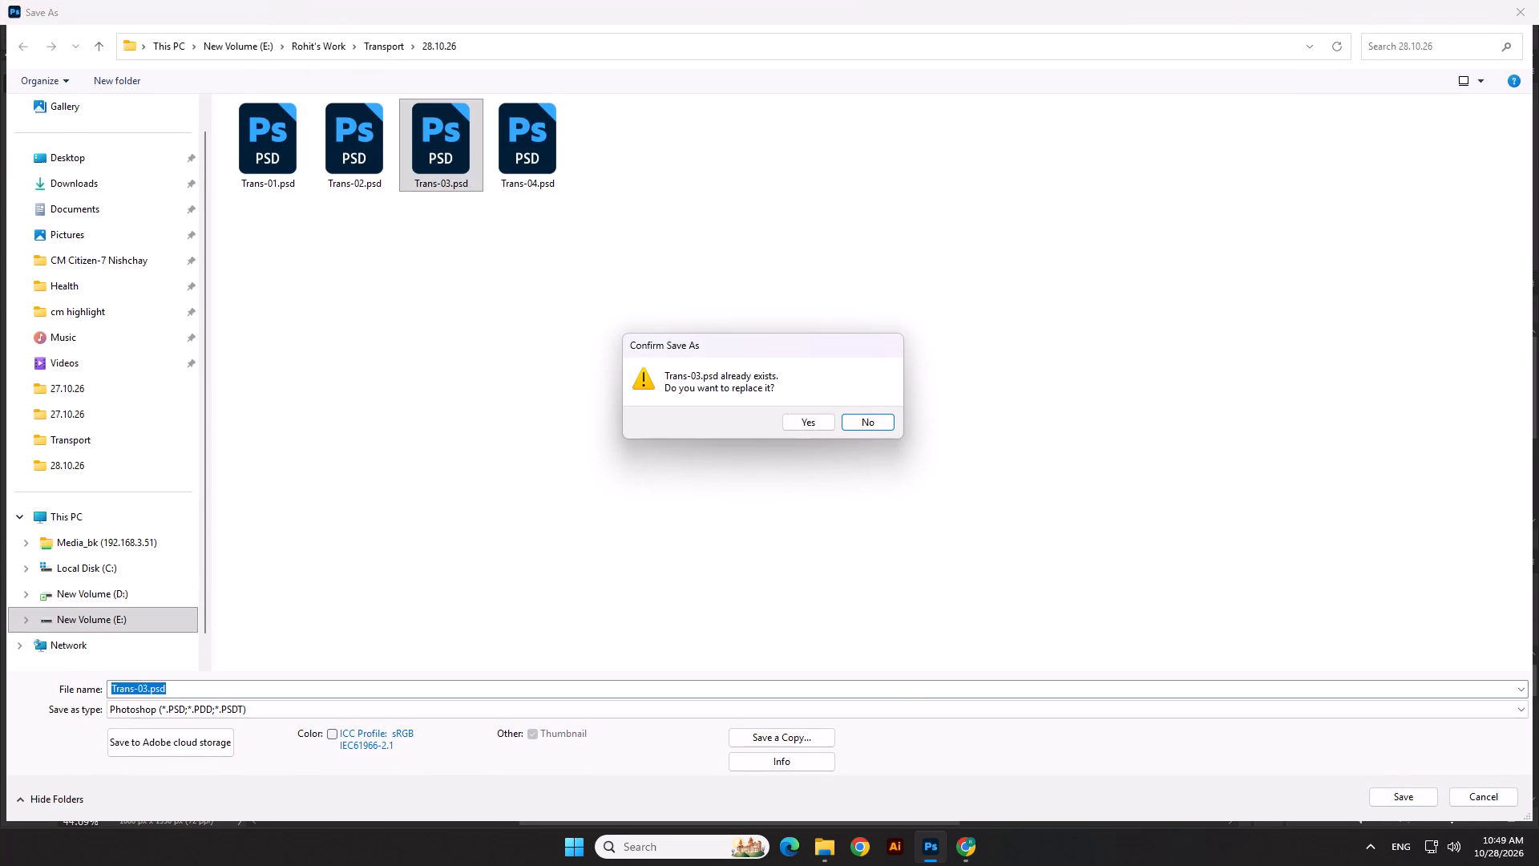
click(830, 429)
click(942, 242)
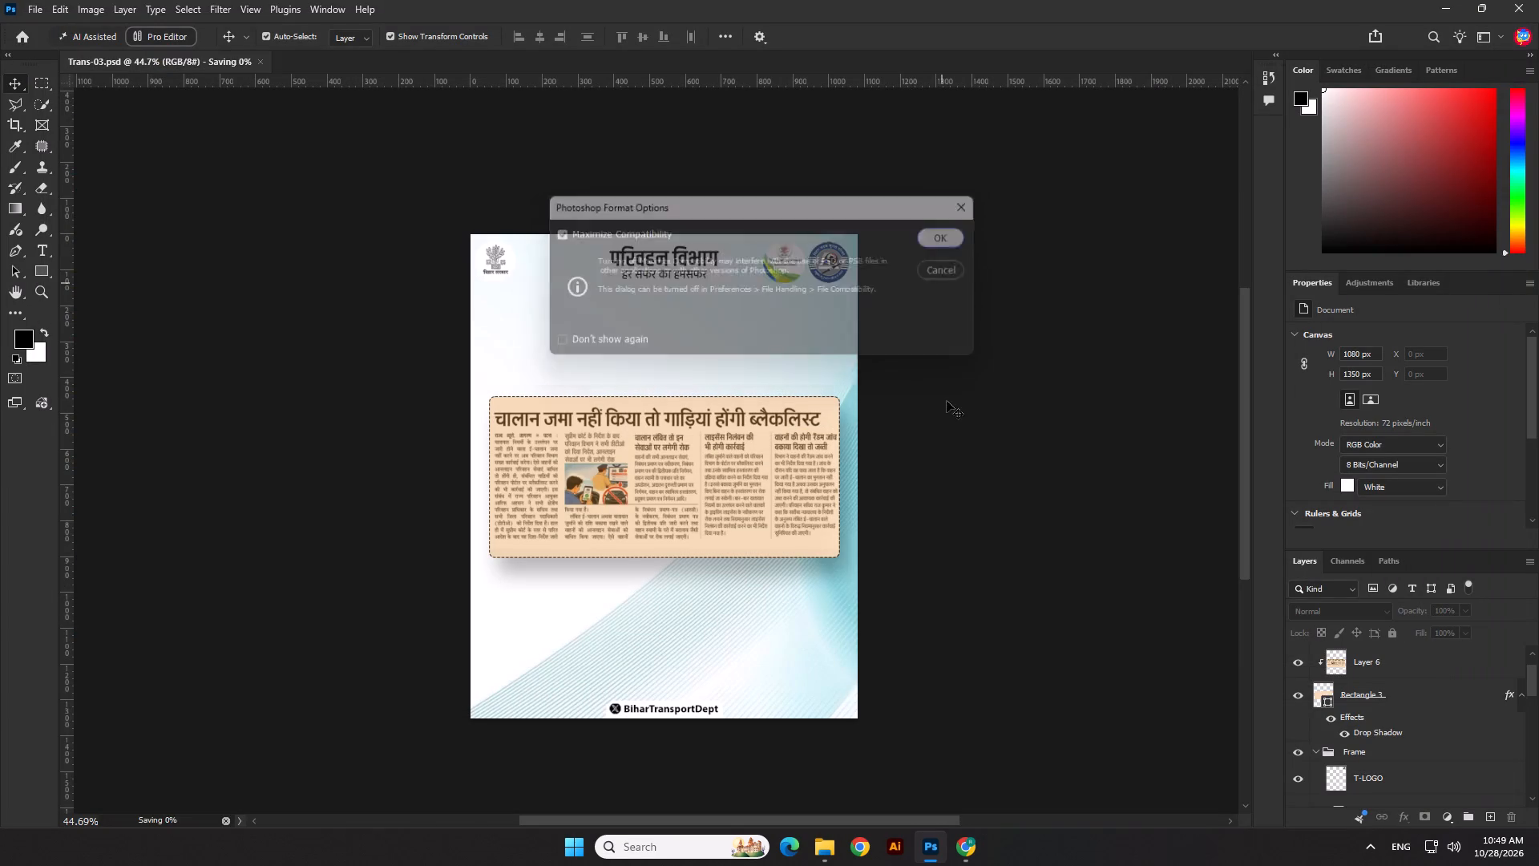
click(954, 441)
Replace the old Layer 6 clipping with the copied newspaper clipping, pasted and clipped to the Rectangle 3 frame, and delete Layer 6.
click(782, 486)
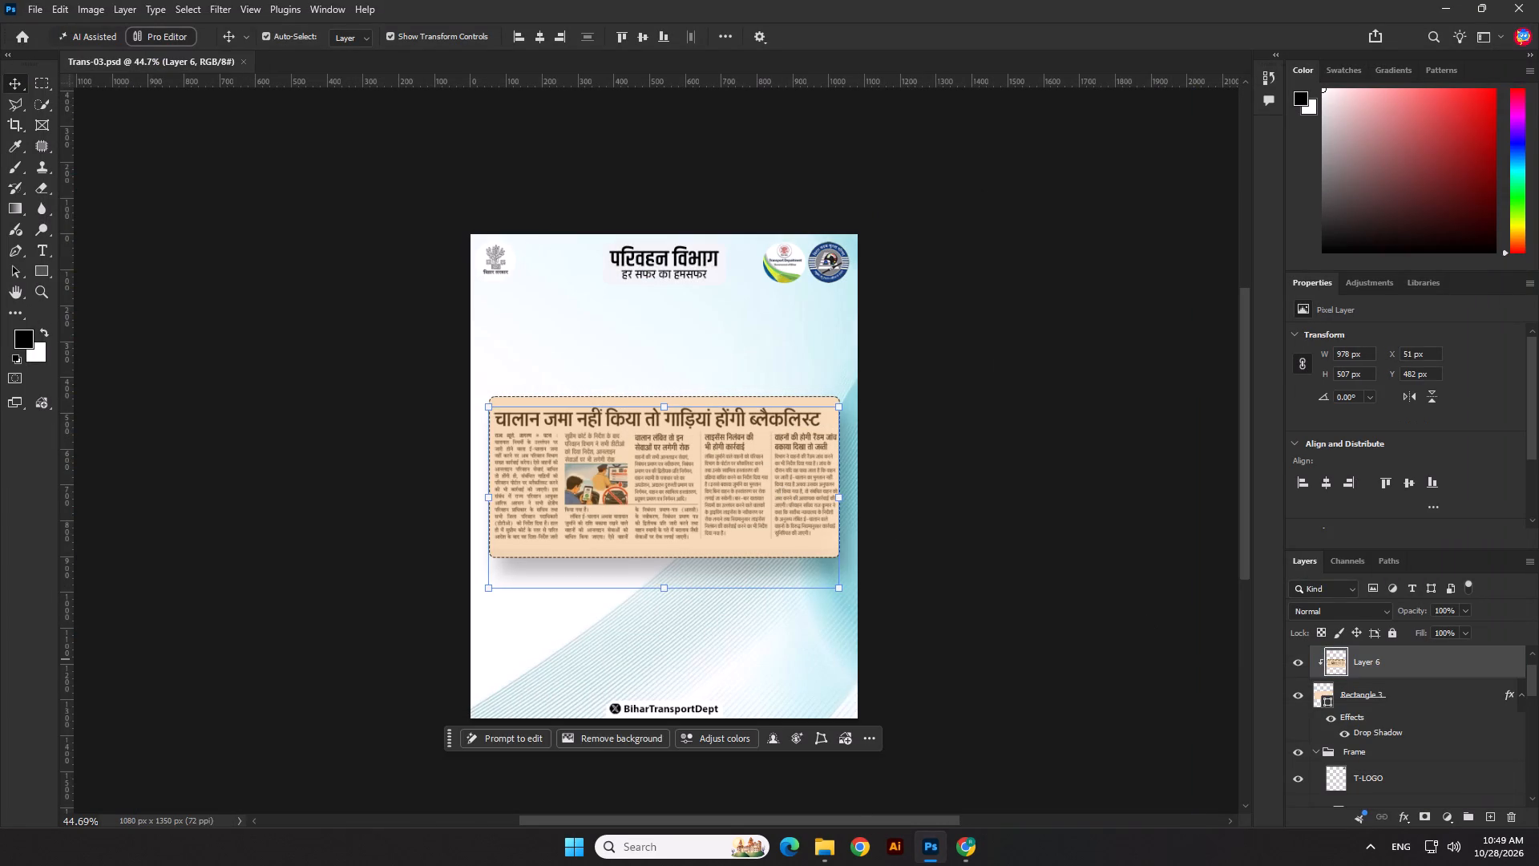
key(ctrl+v)
drag(1383, 670, 1383, 702)
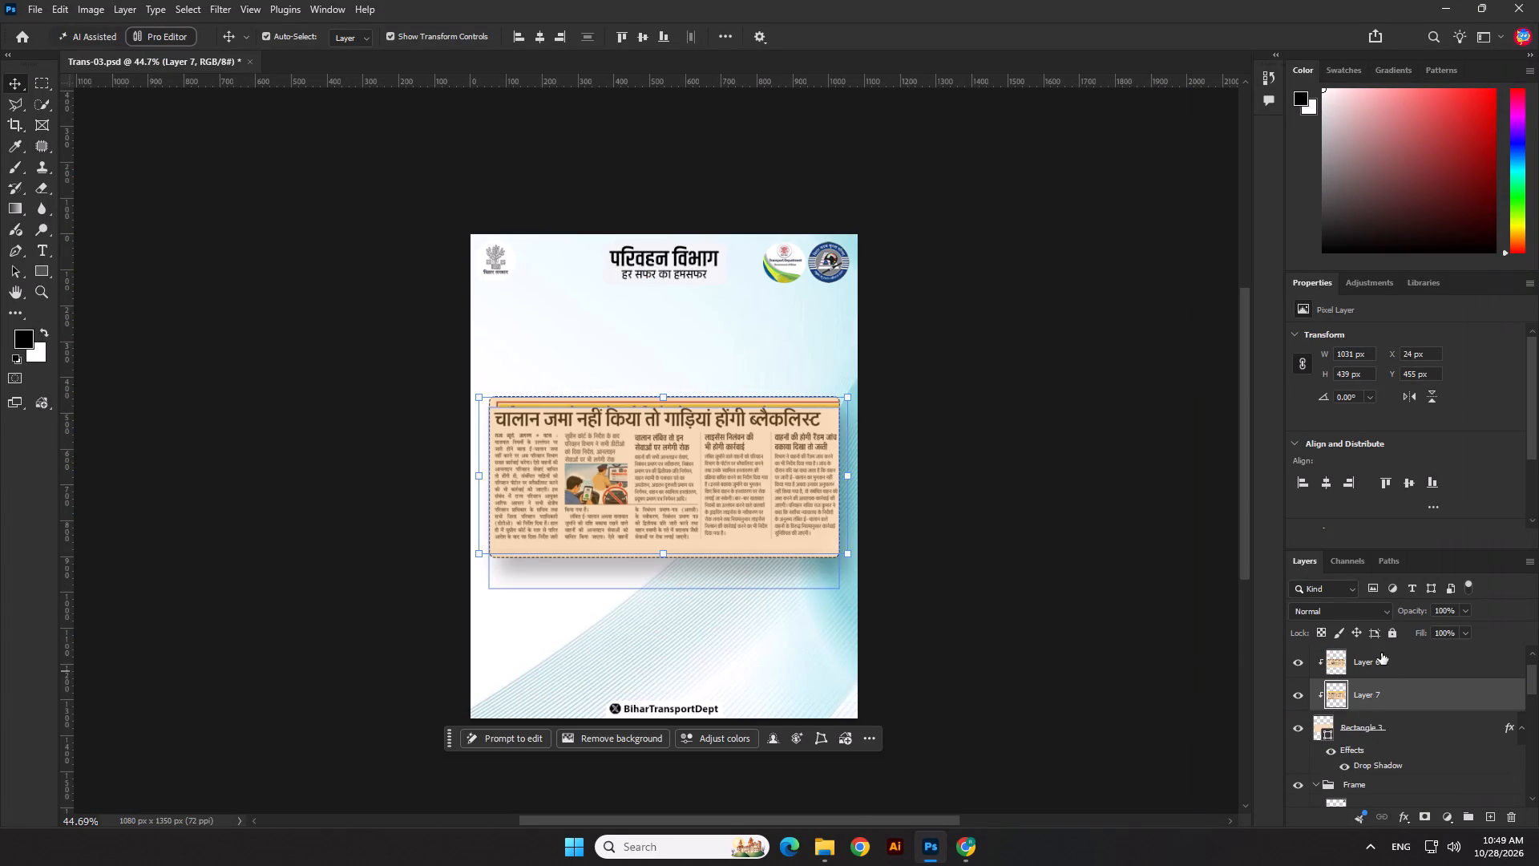
click(1381, 653)
key(Delete)
Scale the new clipping to about 97.7% so it fits the peach frame's width, and nudge it down 2 px.
scroll(639, 436, up, 2)
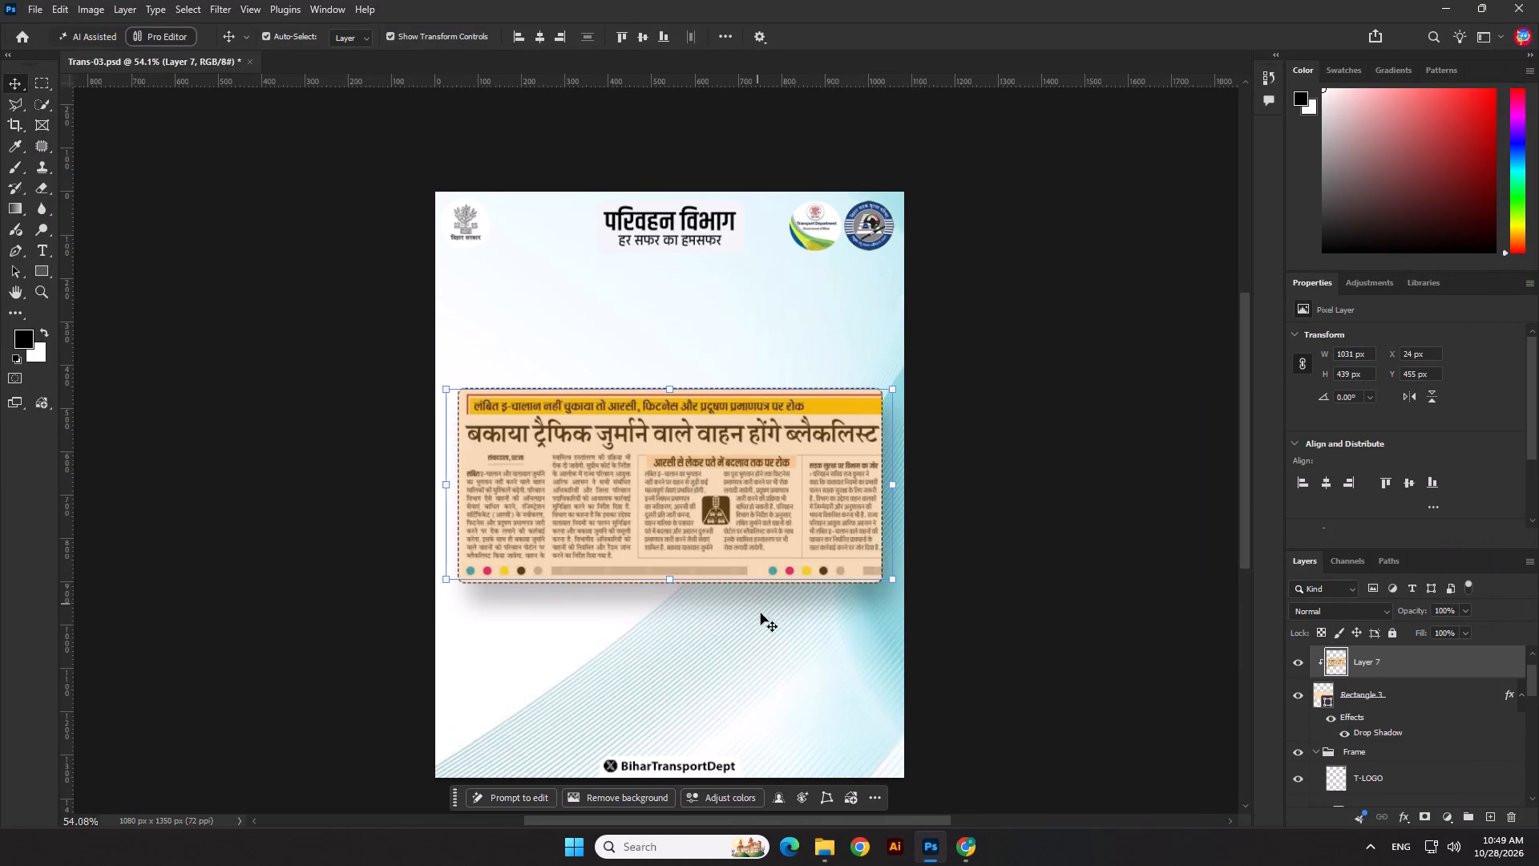
drag(899, 580, 887, 580)
scroll(414, 592, up, 2)
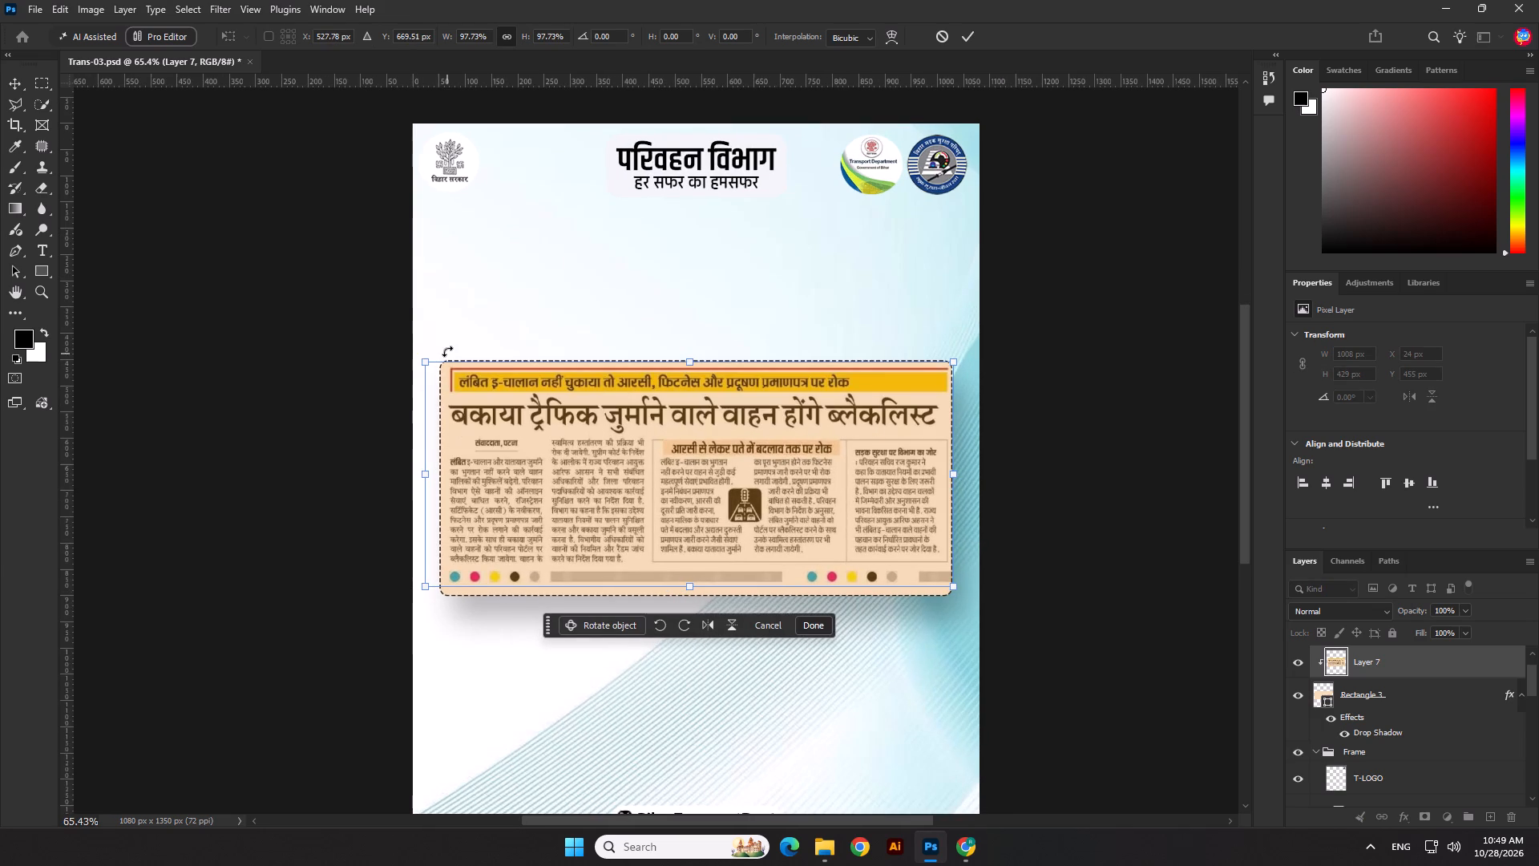
key(Down)
key(Down)
key(Return)
Change the fill of the Rectangle 3 frame to #f3dbb9, sampled from the paper at the new clipping's upper edge.
click(335, 374)
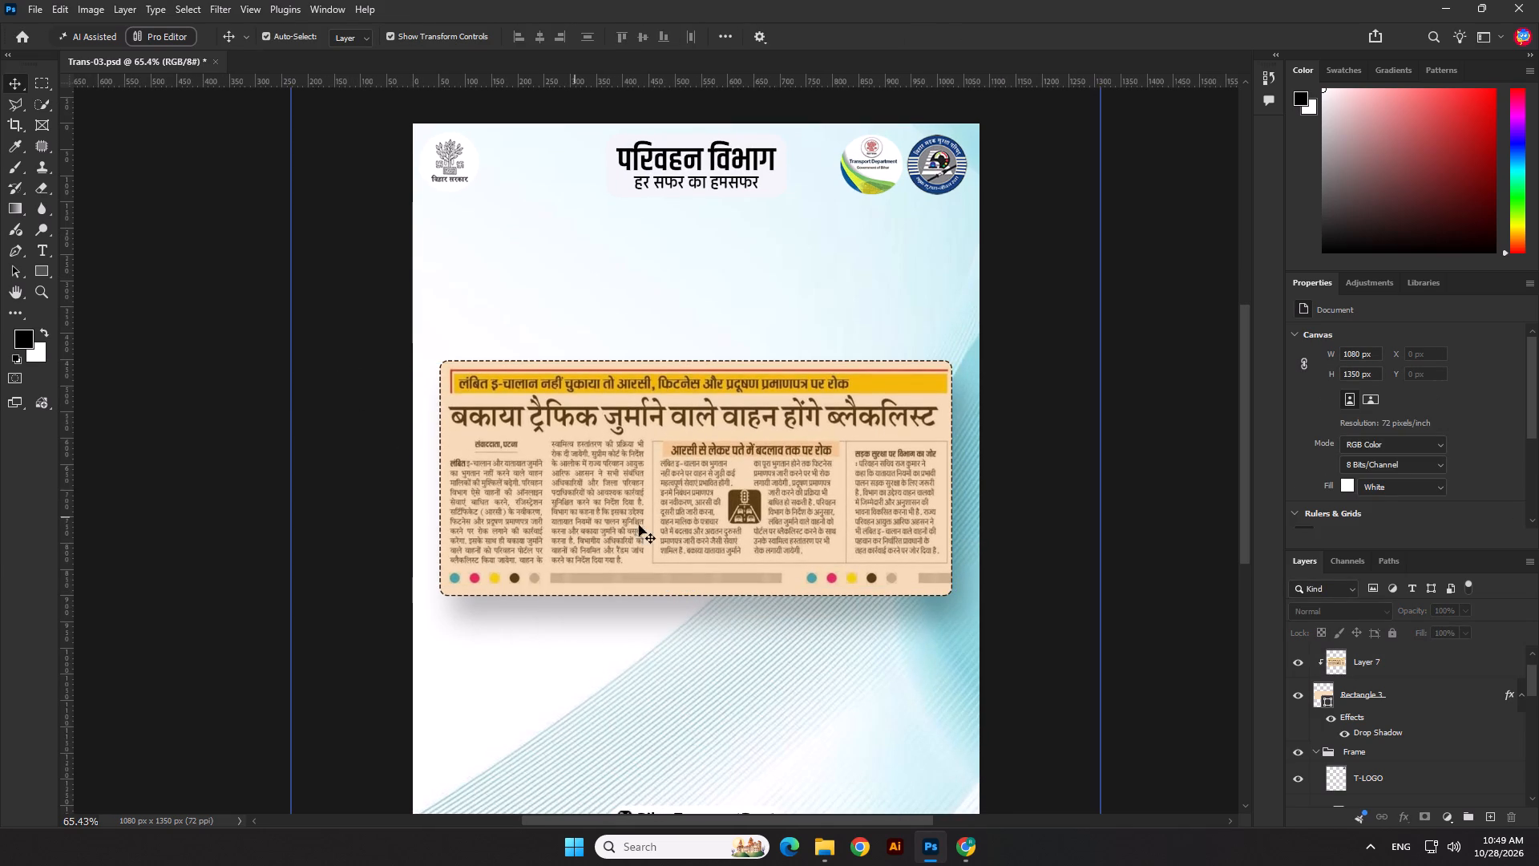
double_click(1330, 703)
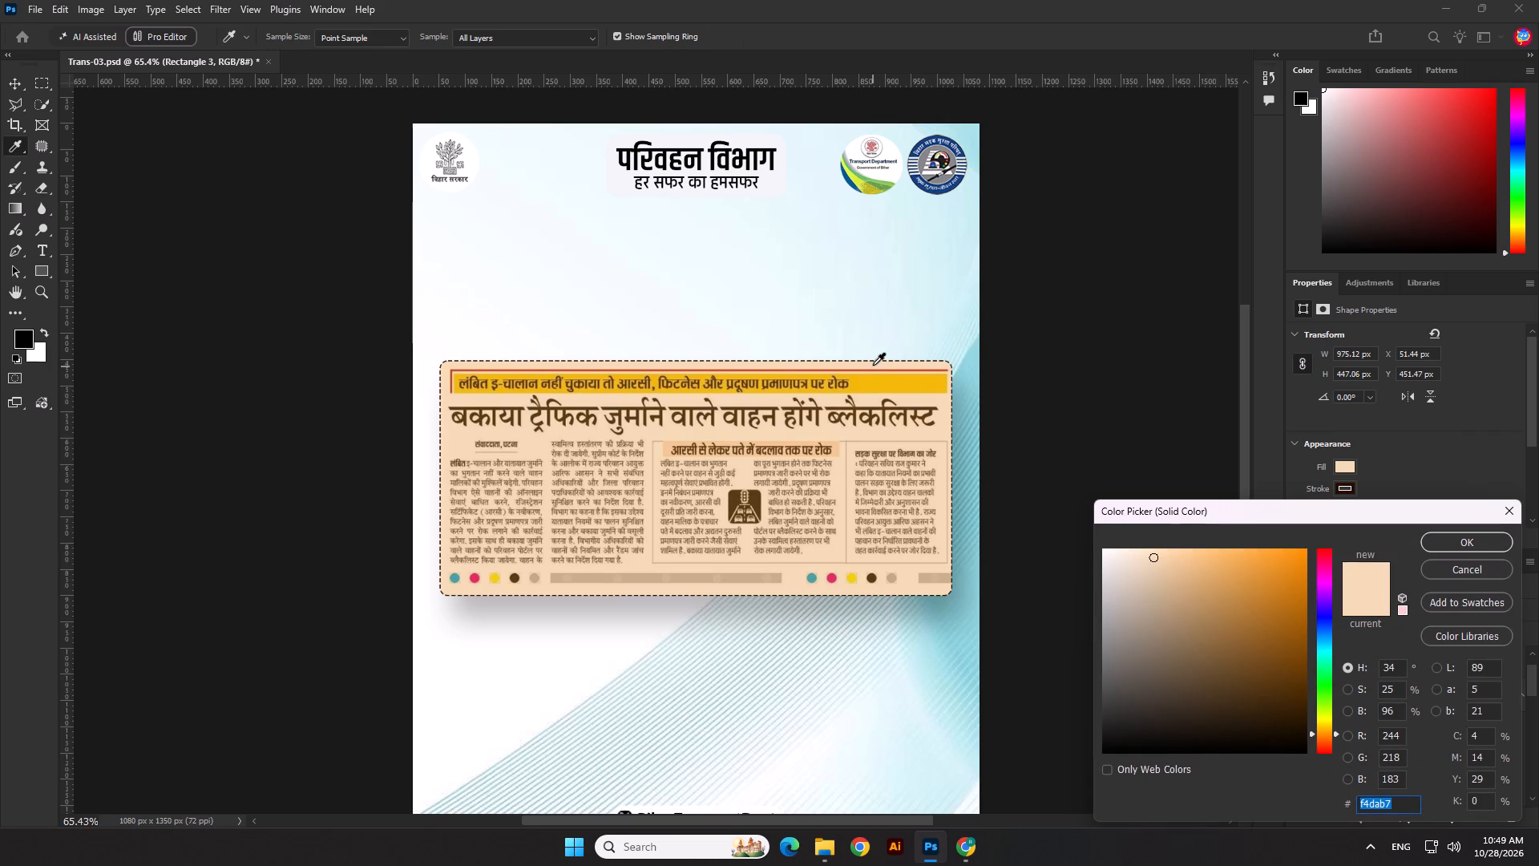
click(875, 366)
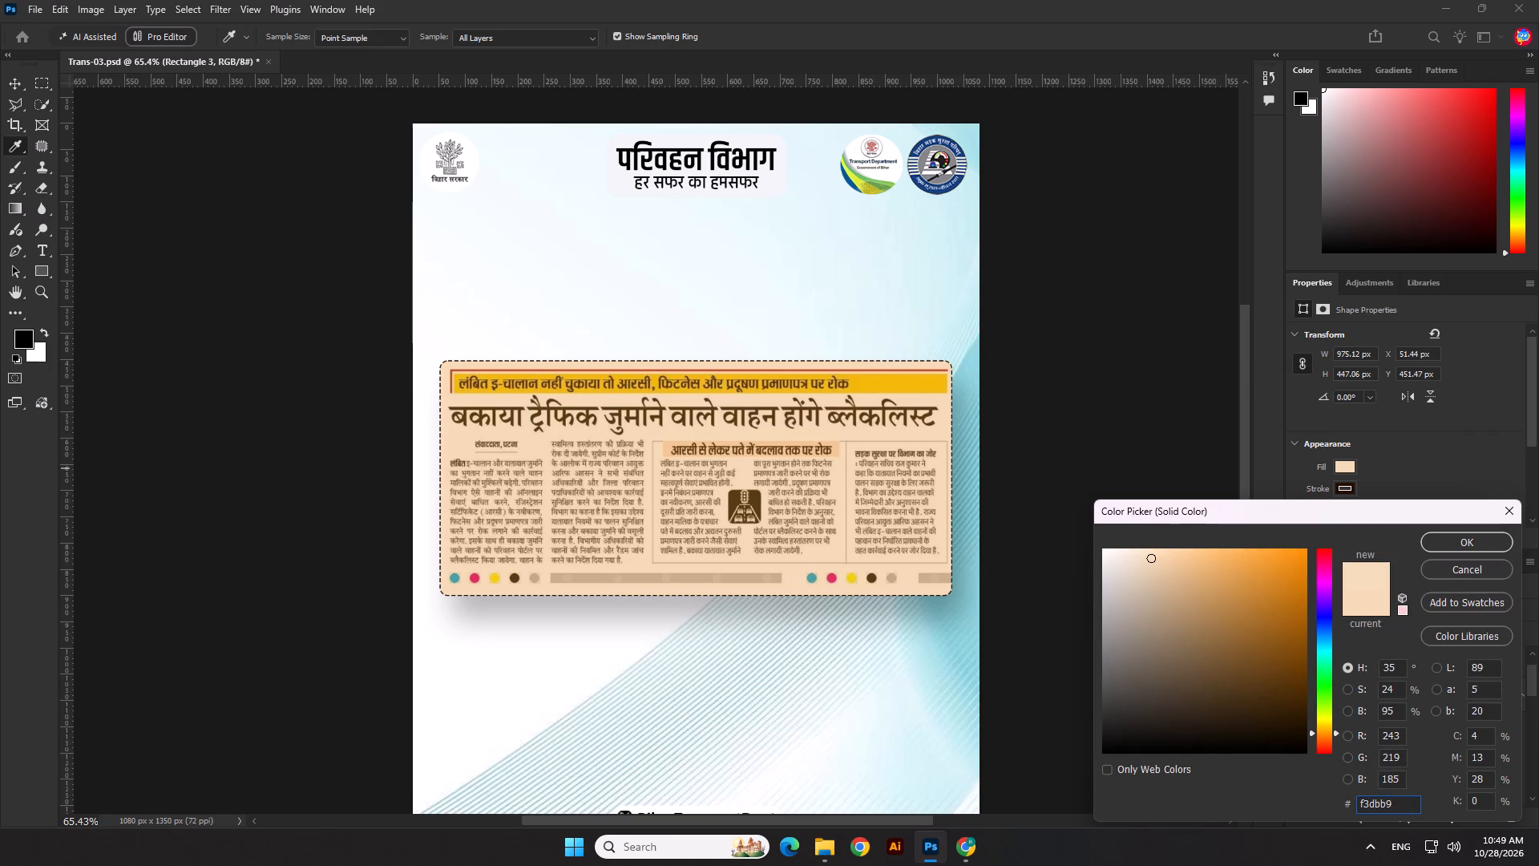
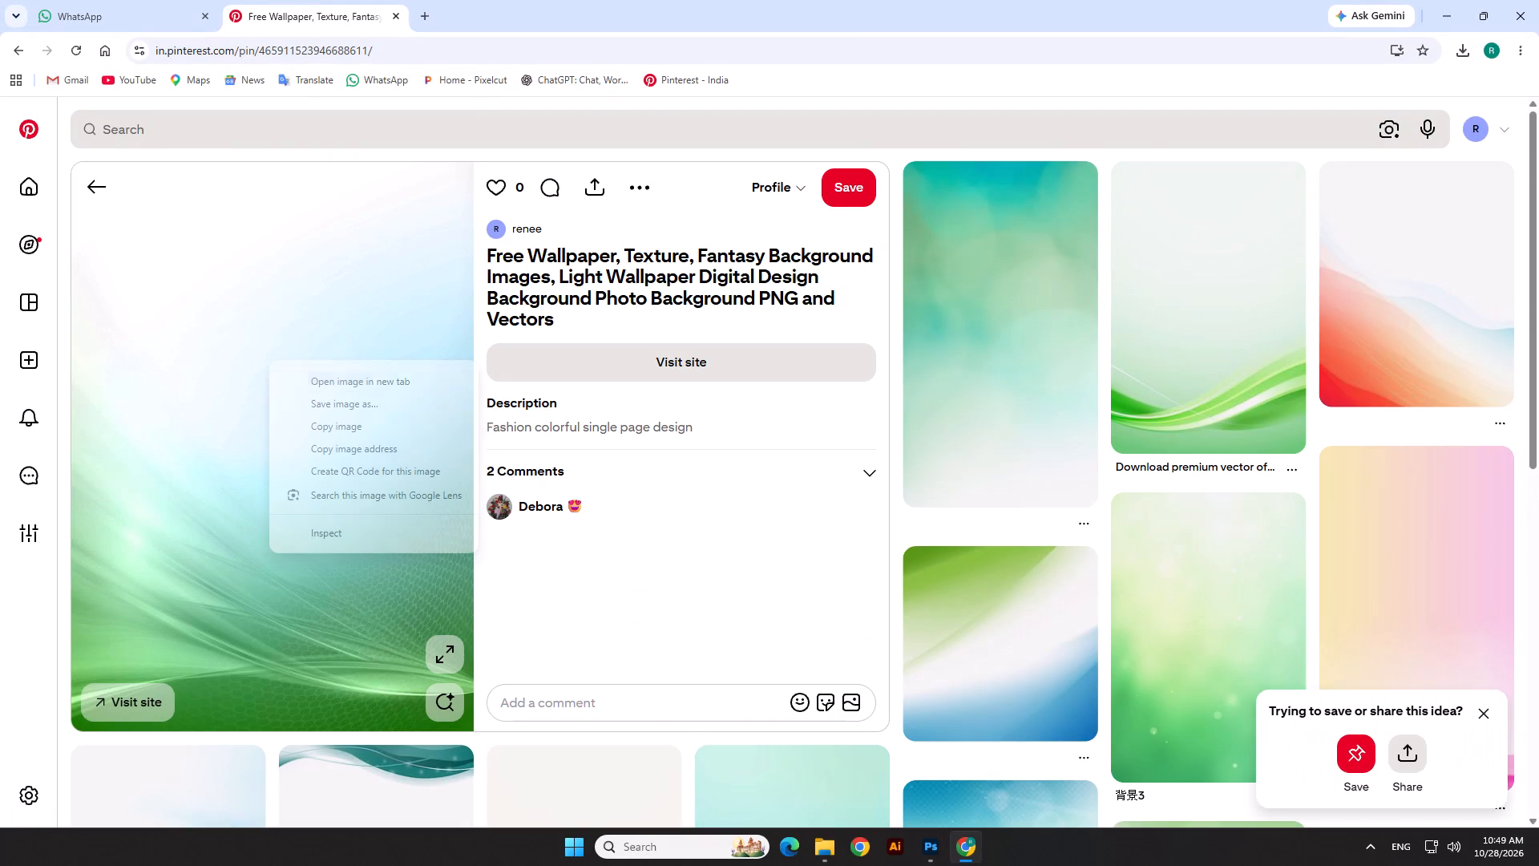
Copy the green wave background image from Pinterest and, in Photoshop, paste it directly above Layer 5 in Trans-03.psd.
click(307, 423)
key(alt+Tab)
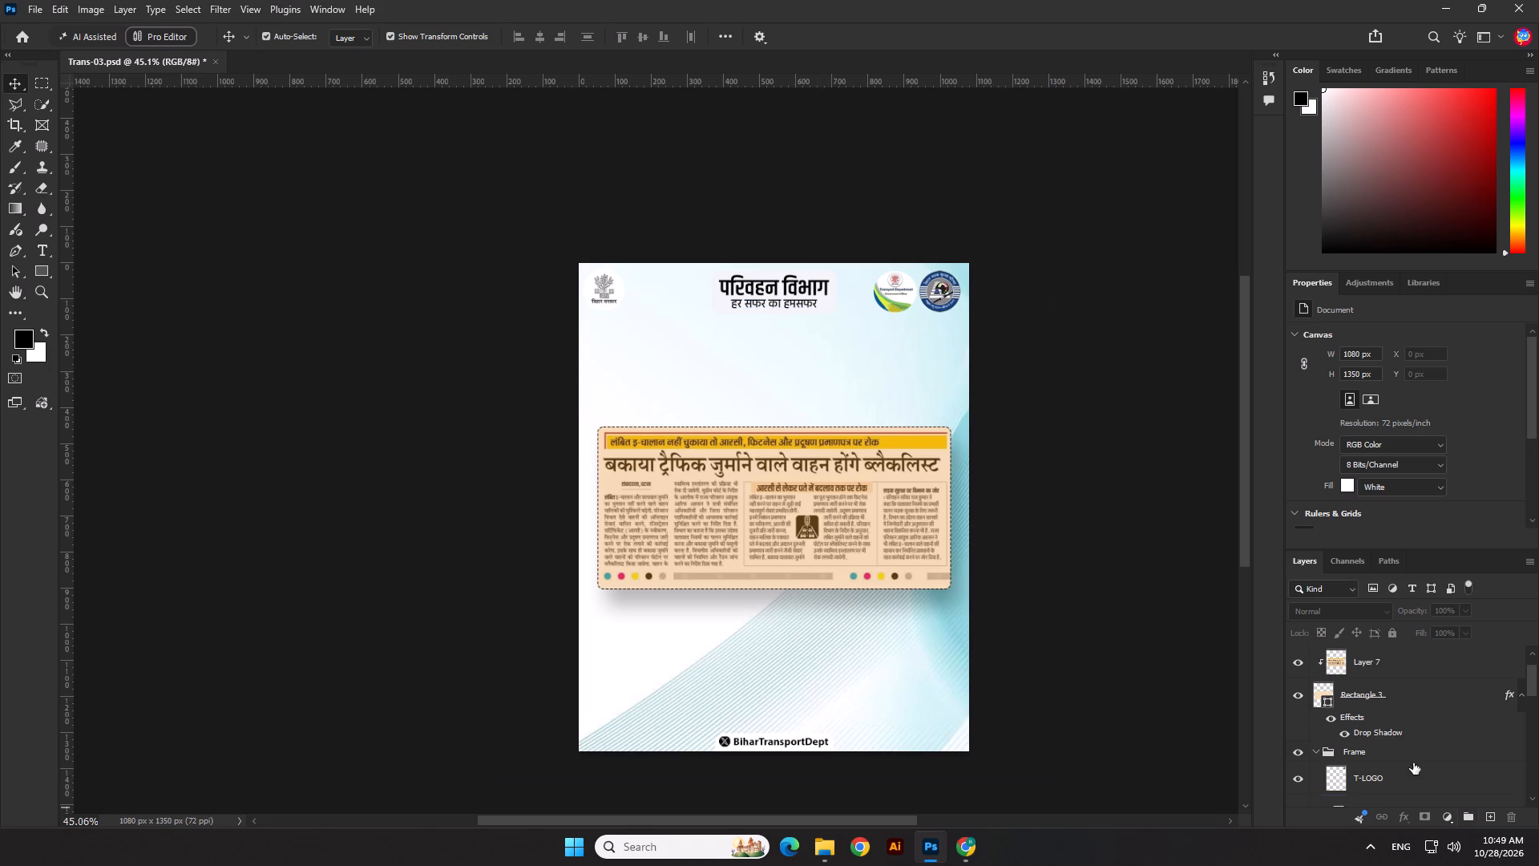
scroll(1404, 754, down, 20)
click(1379, 694)
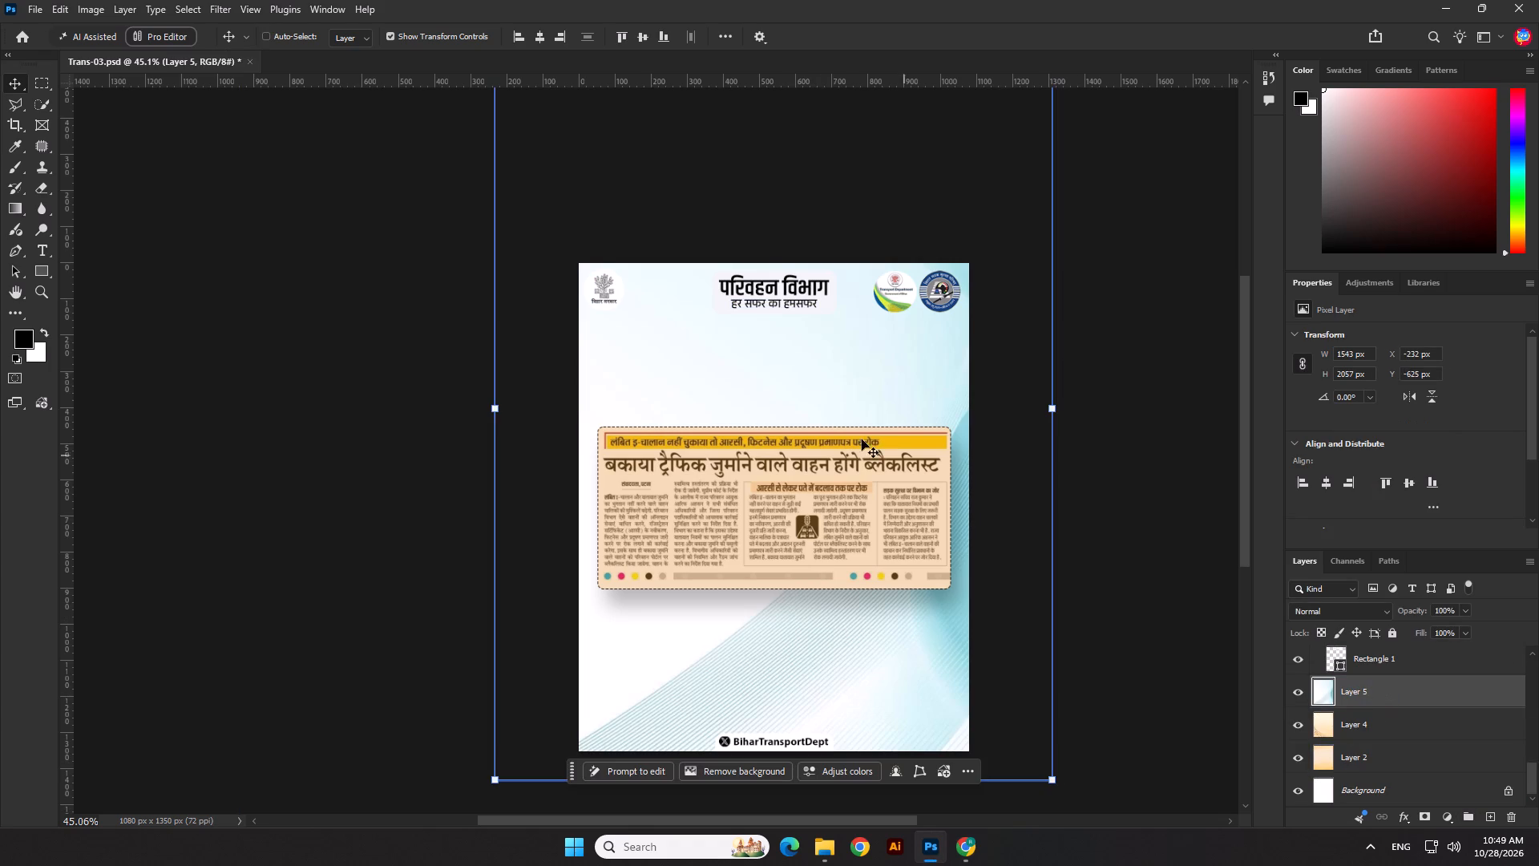
key(ctrl+v)
Move and enlarge the pasted green background to about 1178 × 1666 px so it covers the poster, and centre it horizontally.
scroll(736, 436, down, 2)
drag(766, 354, 781, 223)
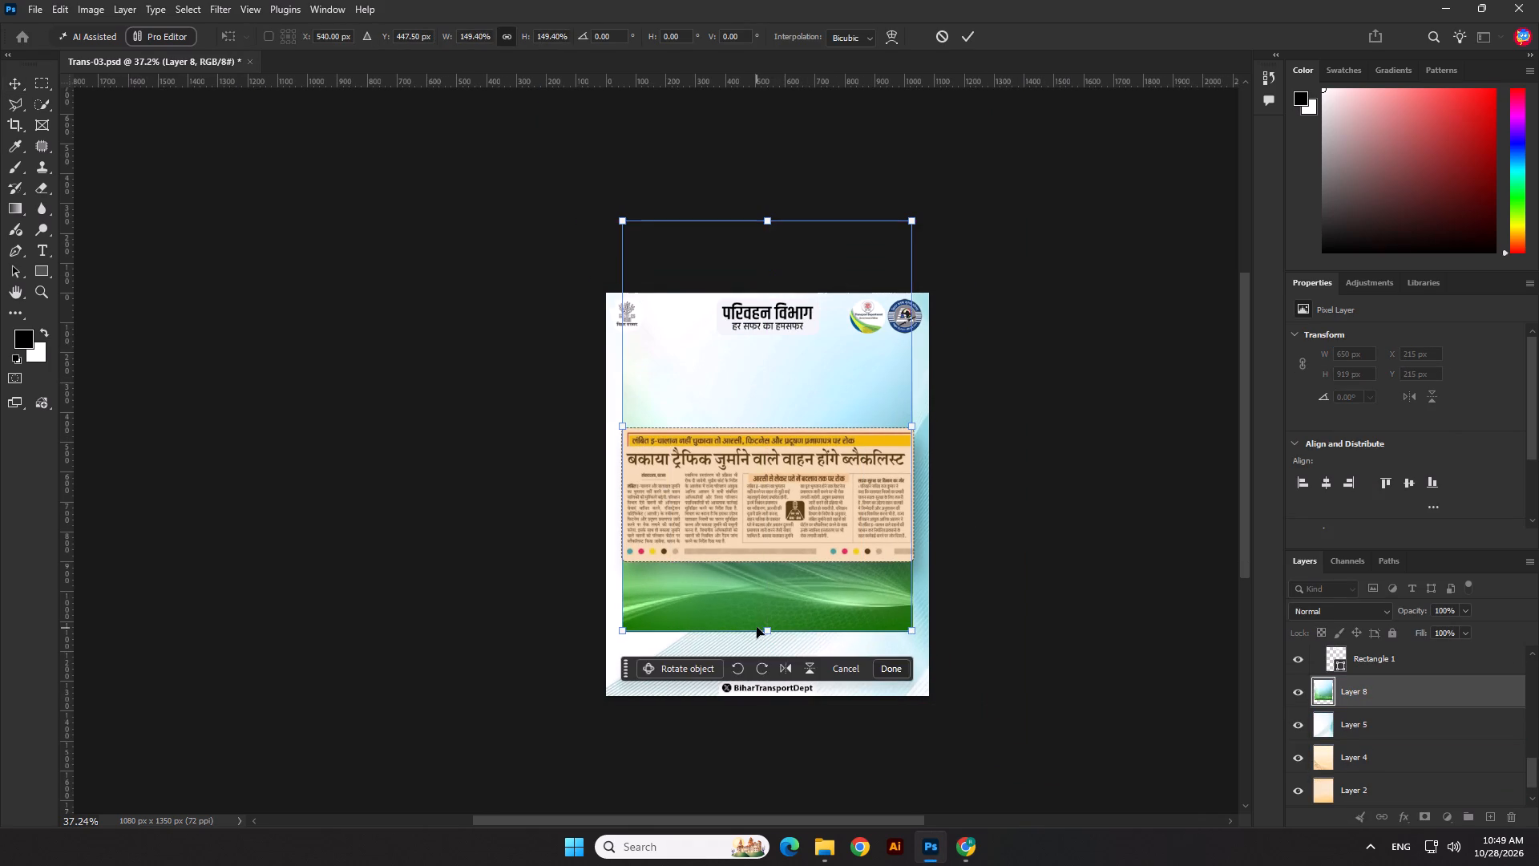
drag(757, 627, 750, 696)
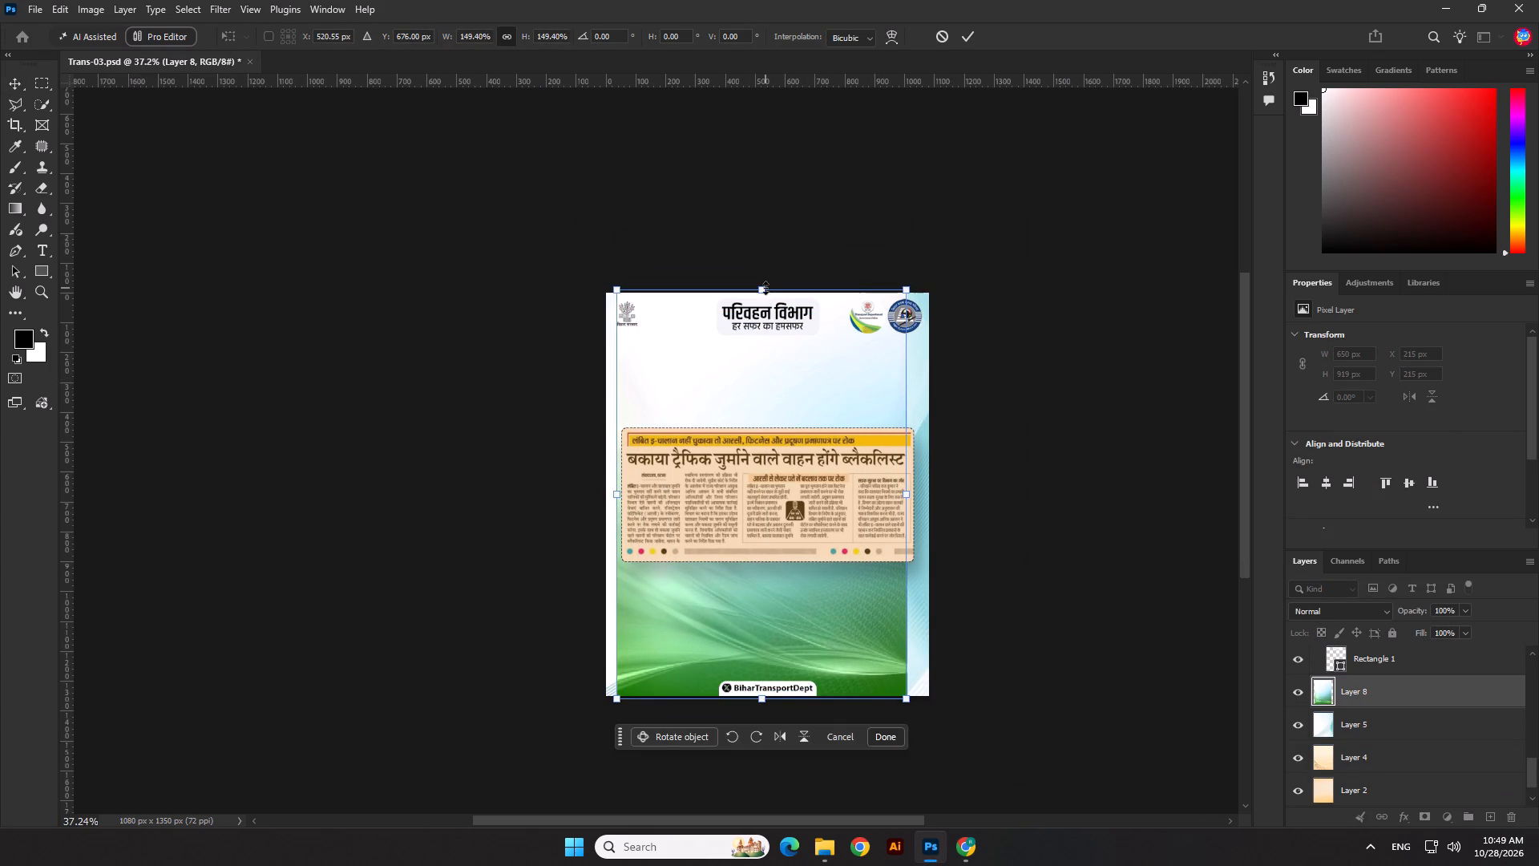
drag(765, 288, 769, 200)
key(Return)
click(537, 29)
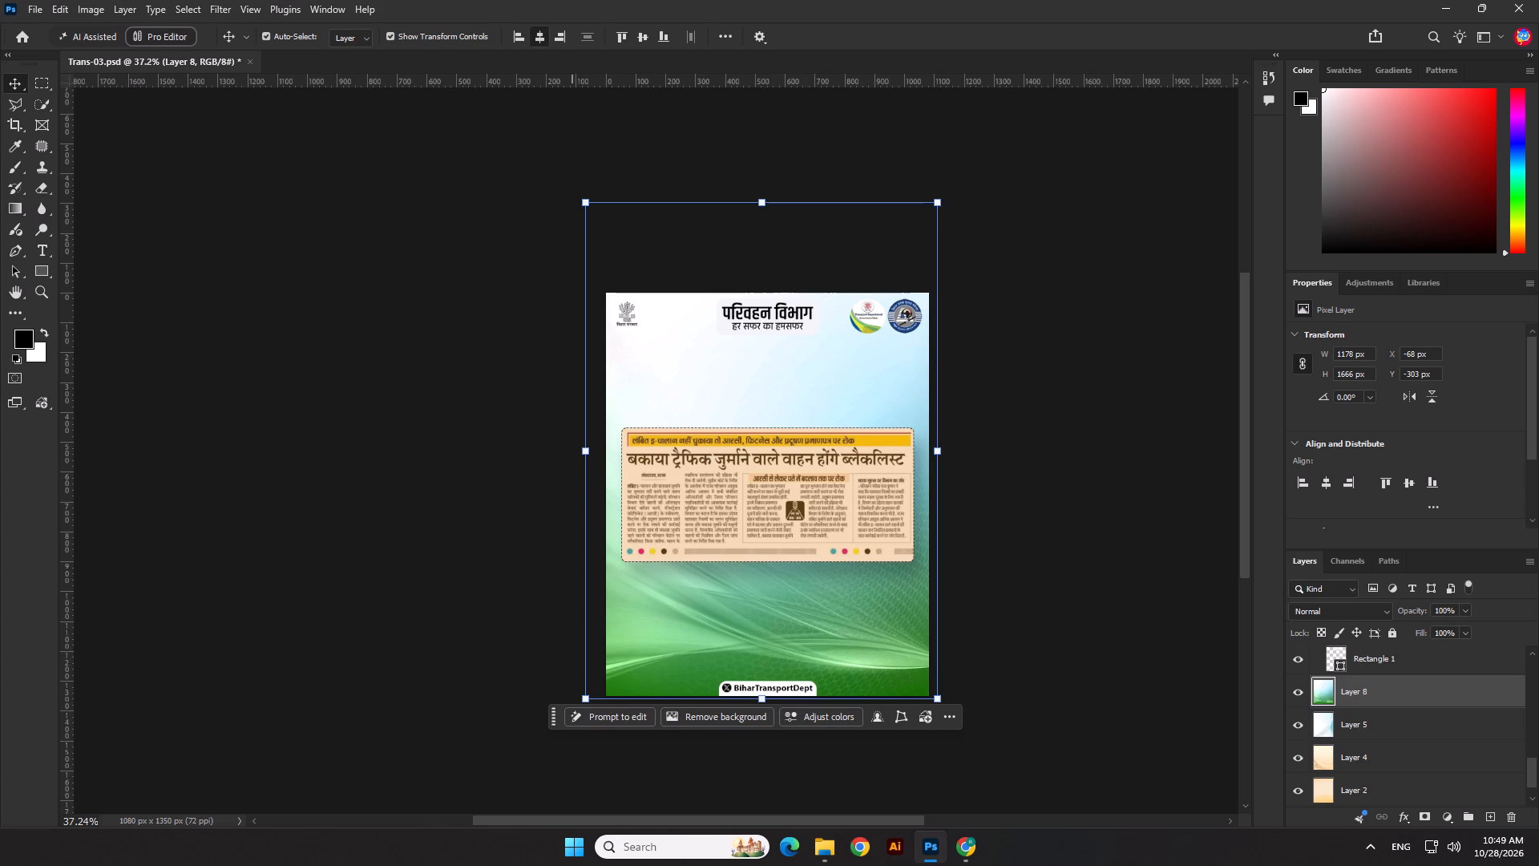
click(459, 385)
Save Trans-03.psd and save a PNG copy named Trans-03 copy.png in the 28.10.26 folder.
scroll(899, 516, up, 1)
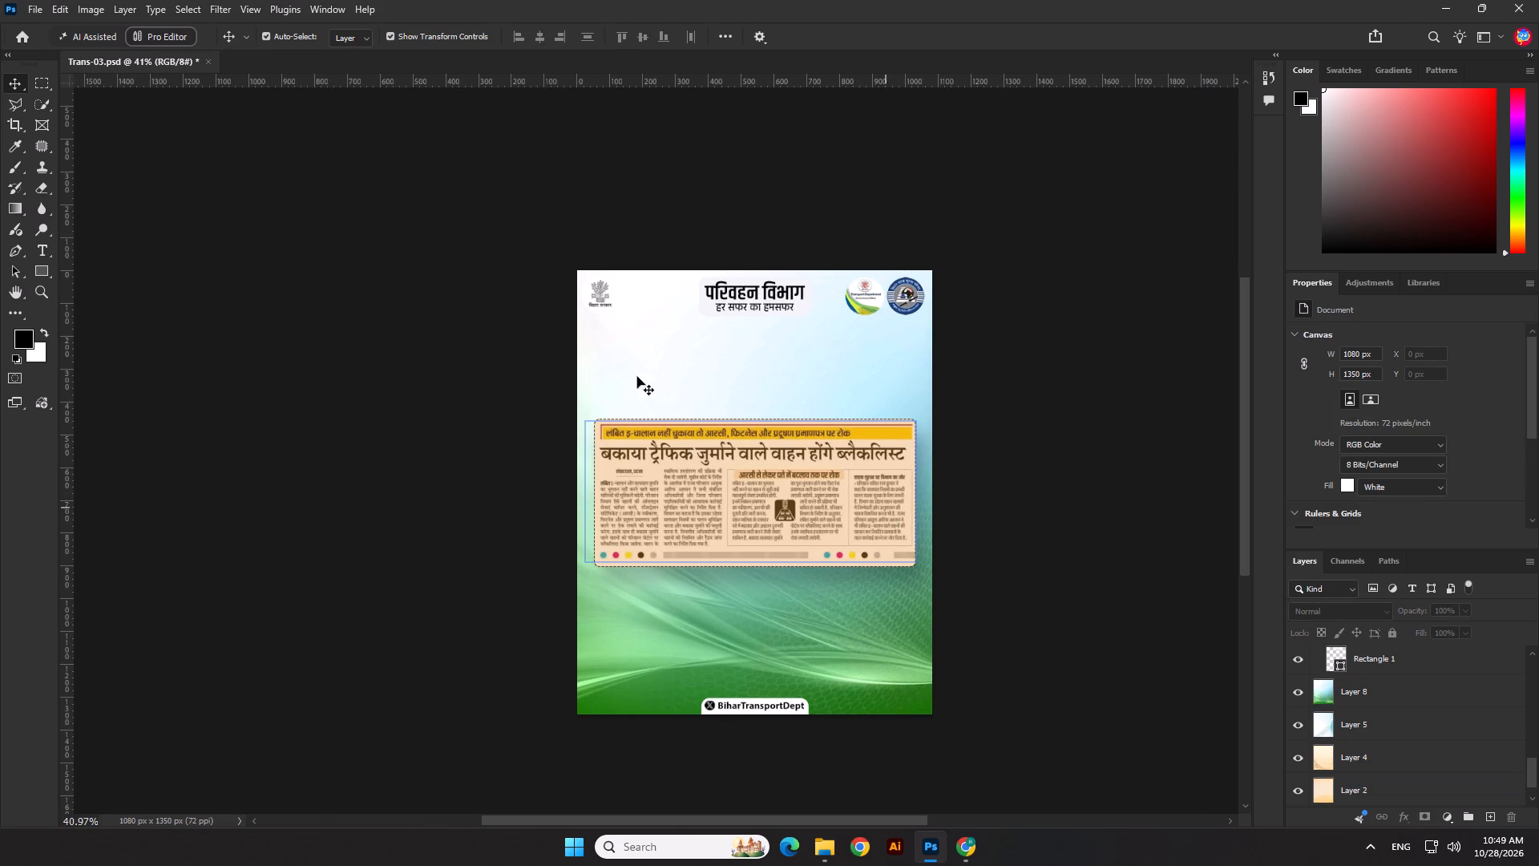
key(ctrl+s)
click(36, 14)
click(97, 226)
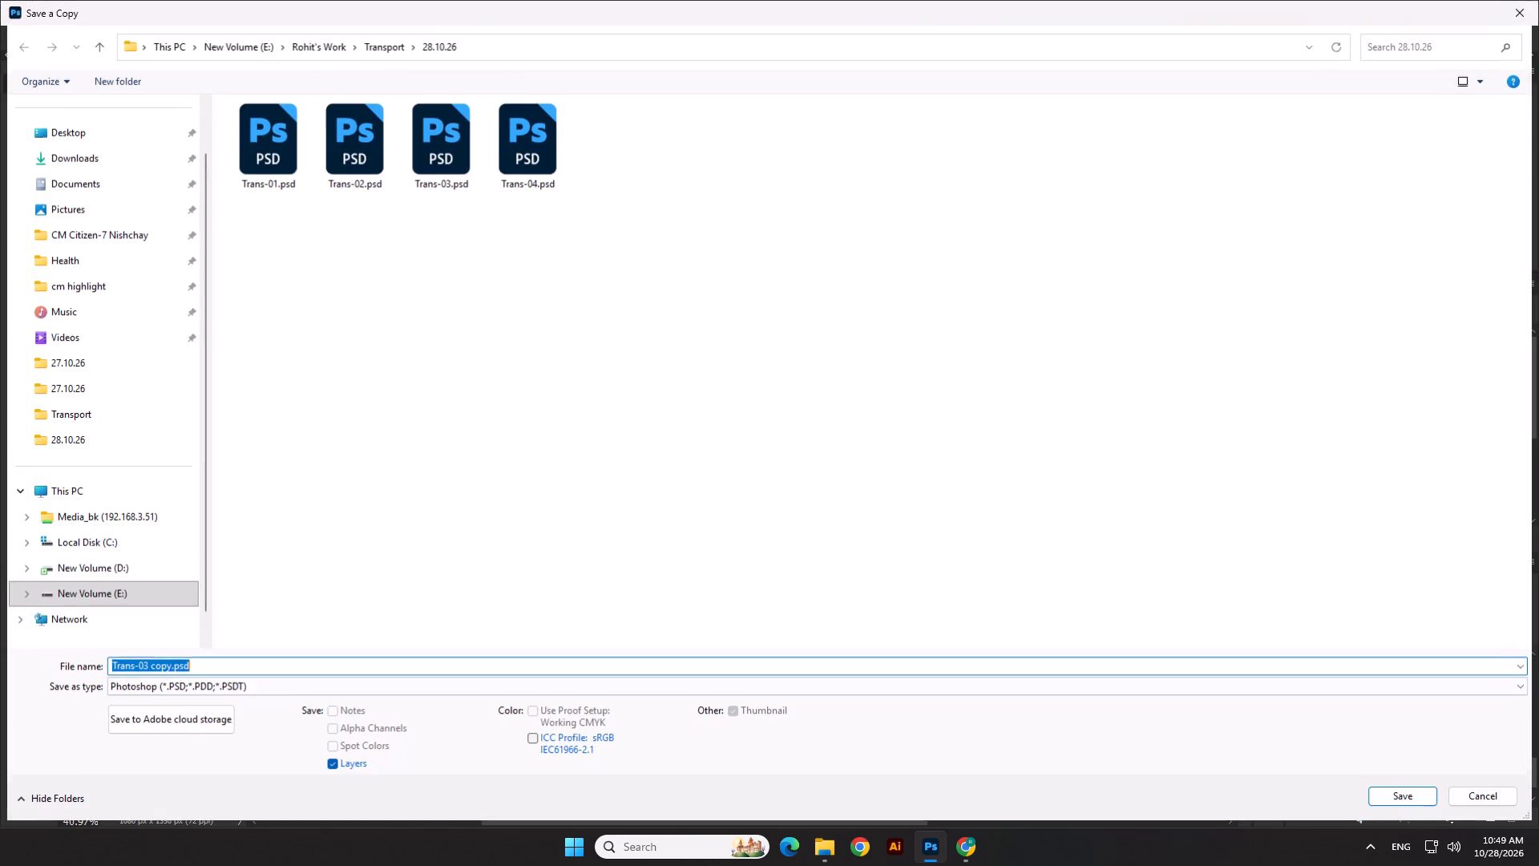
click(256, 685)
click(134, 583)
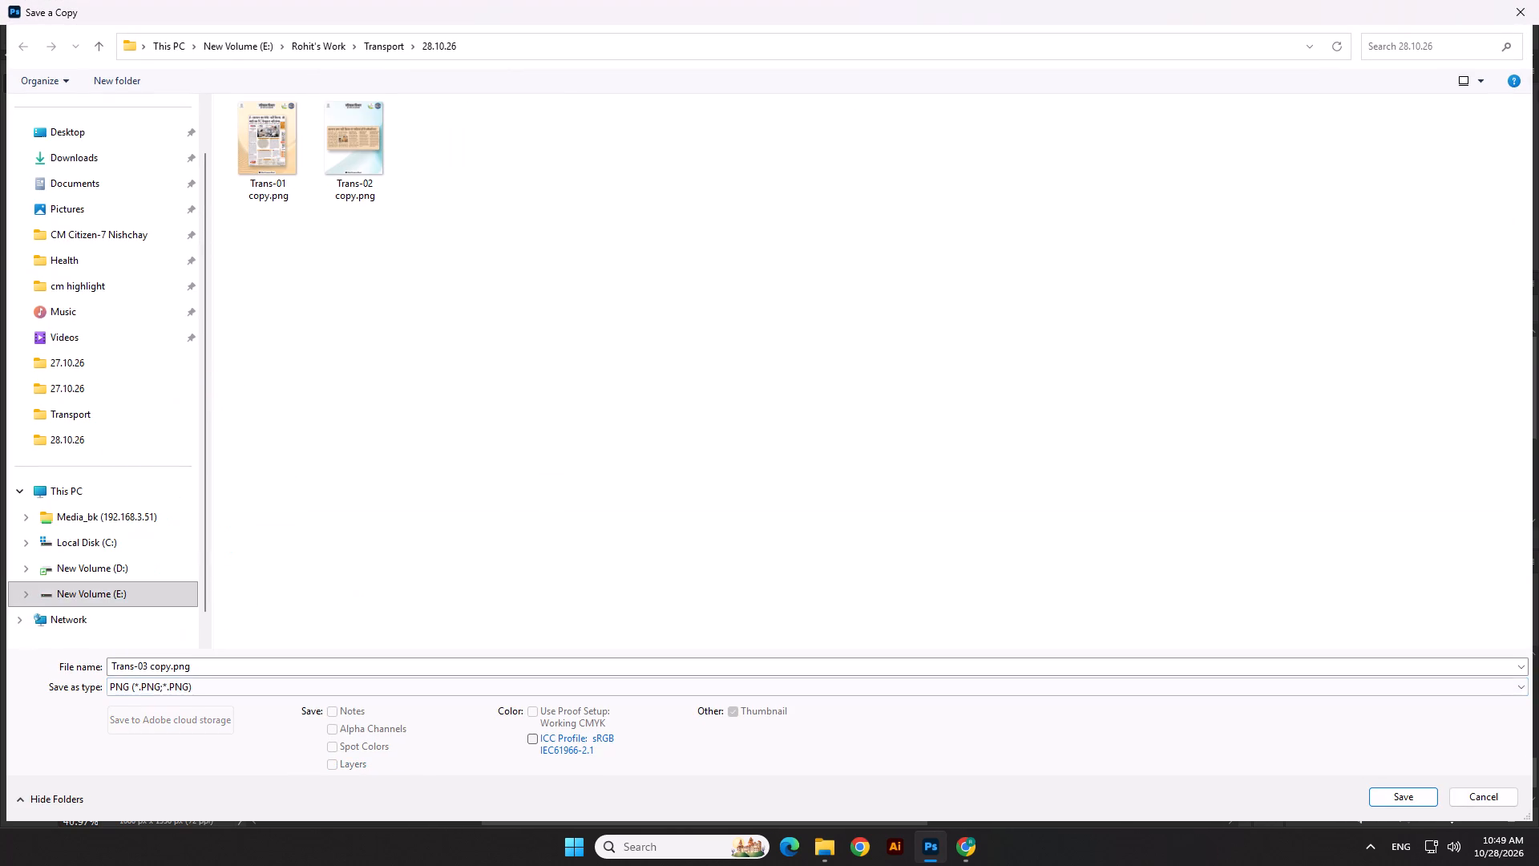
click(1421, 797)
click(896, 258)
click(1062, 456)
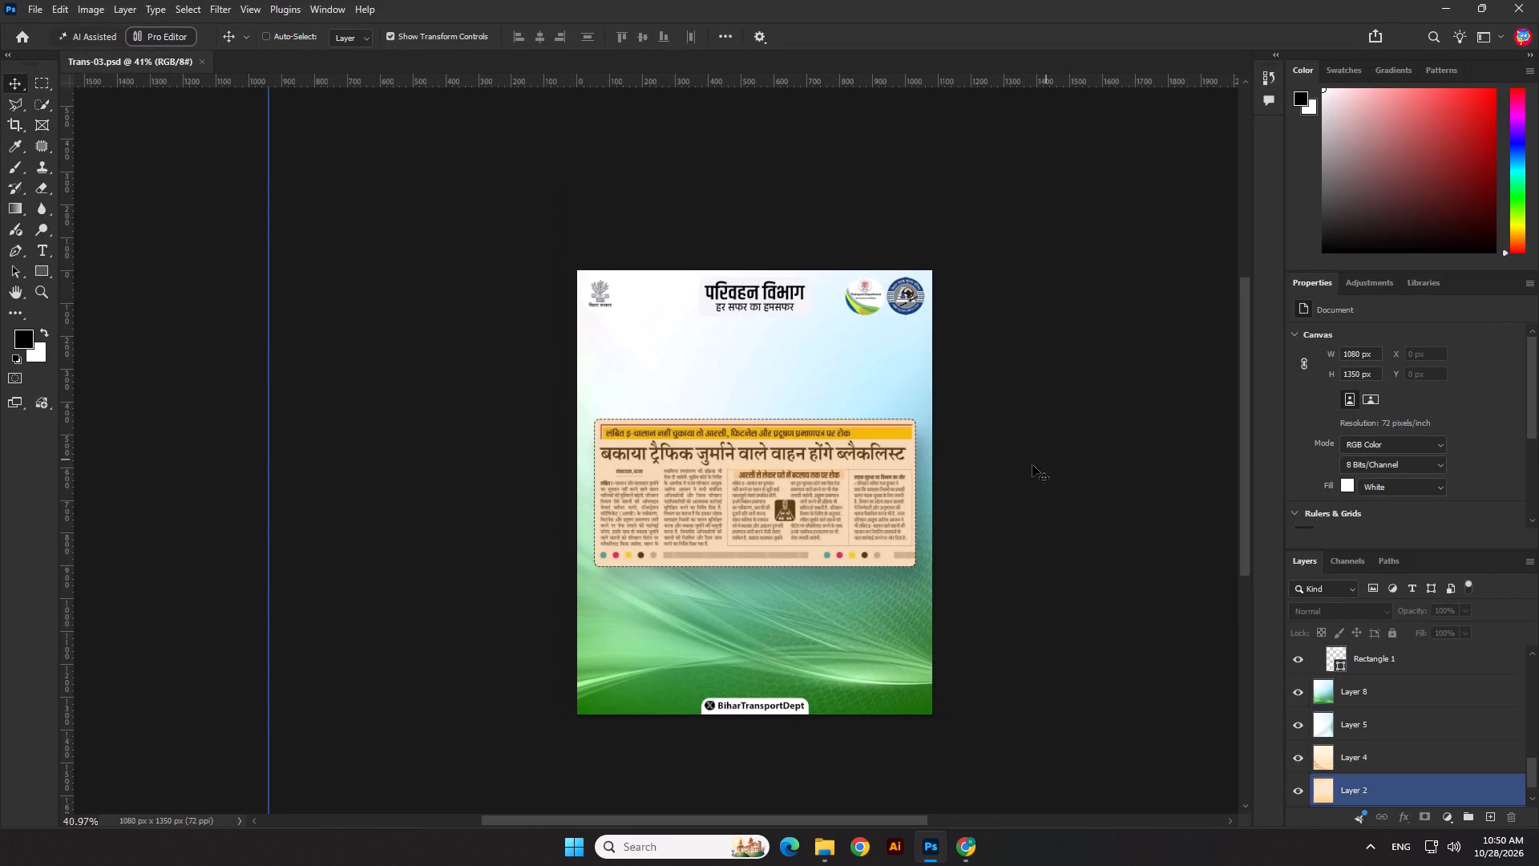
Save the poster as Trans-04.psd in the 28.10.26 folder, replacing the existing file and keeping maximum compatibility.
key(ctrl+s)
click(26, 14)
click(76, 204)
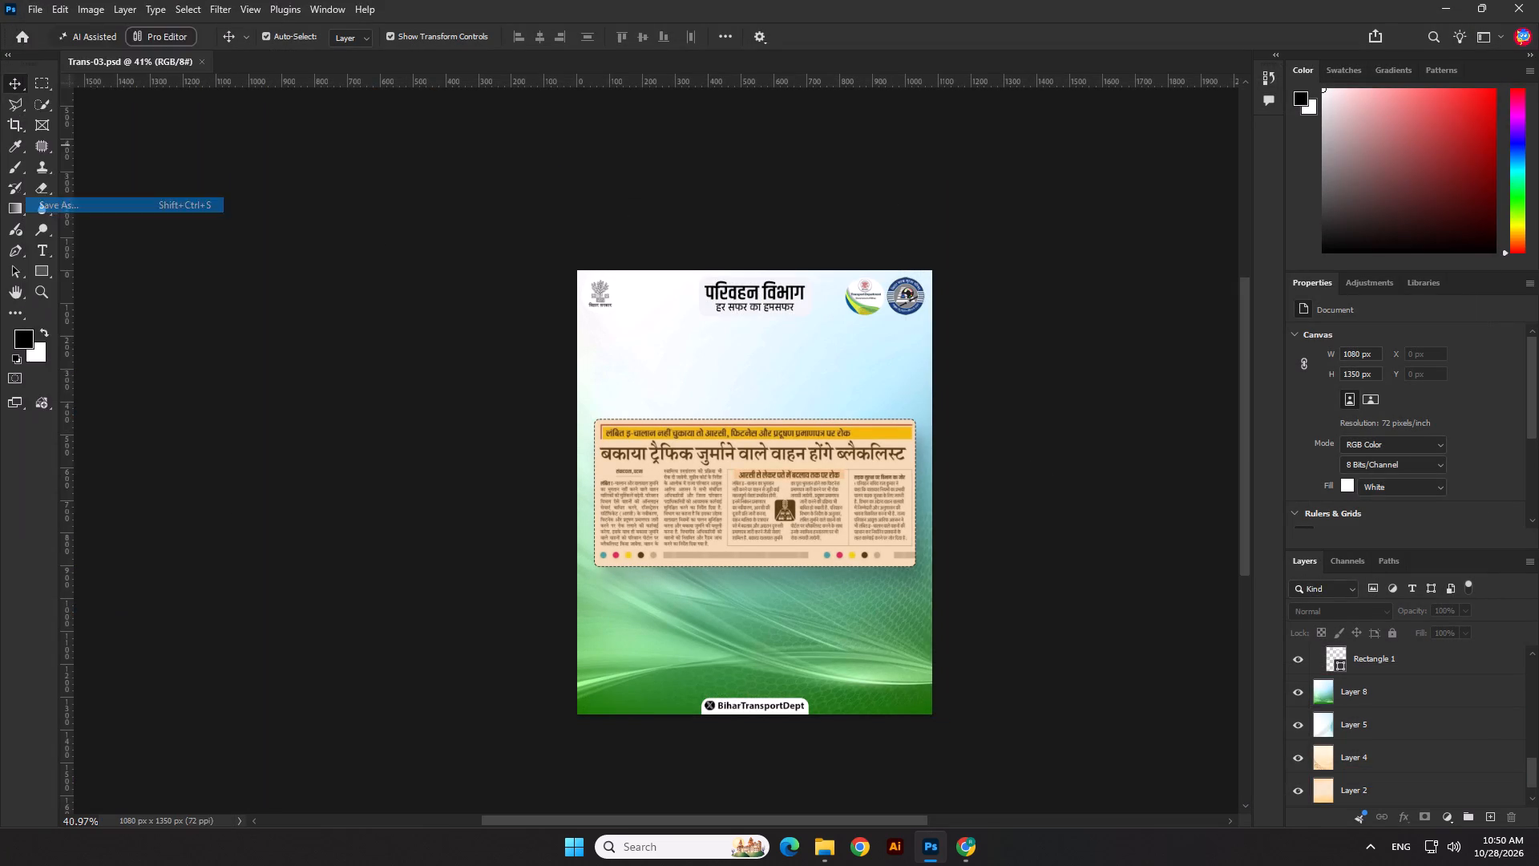
click(547, 148)
click(1392, 810)
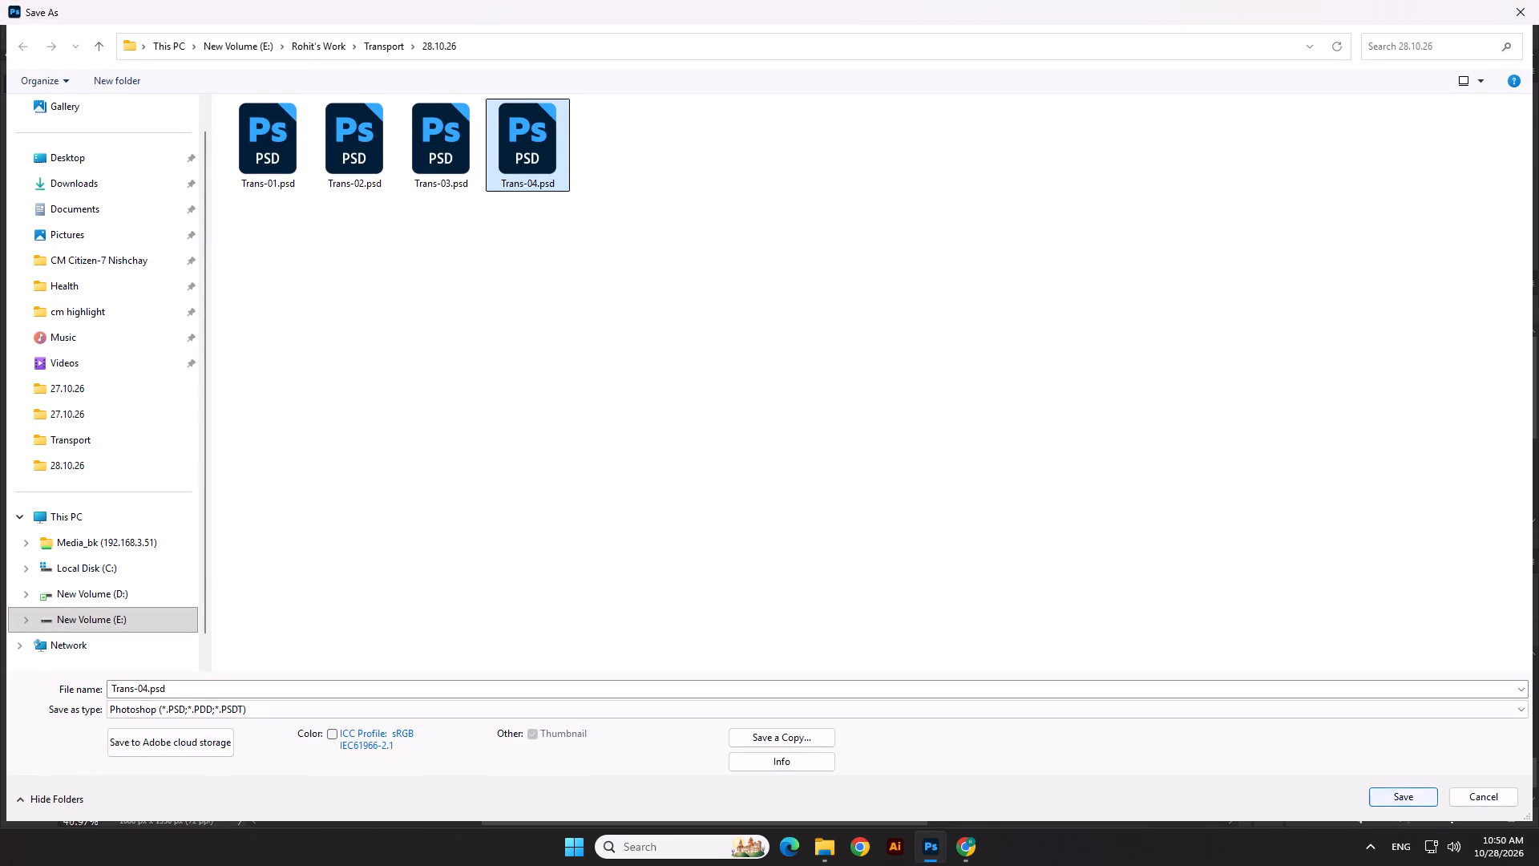
click(1396, 795)
click(809, 428)
click(951, 235)
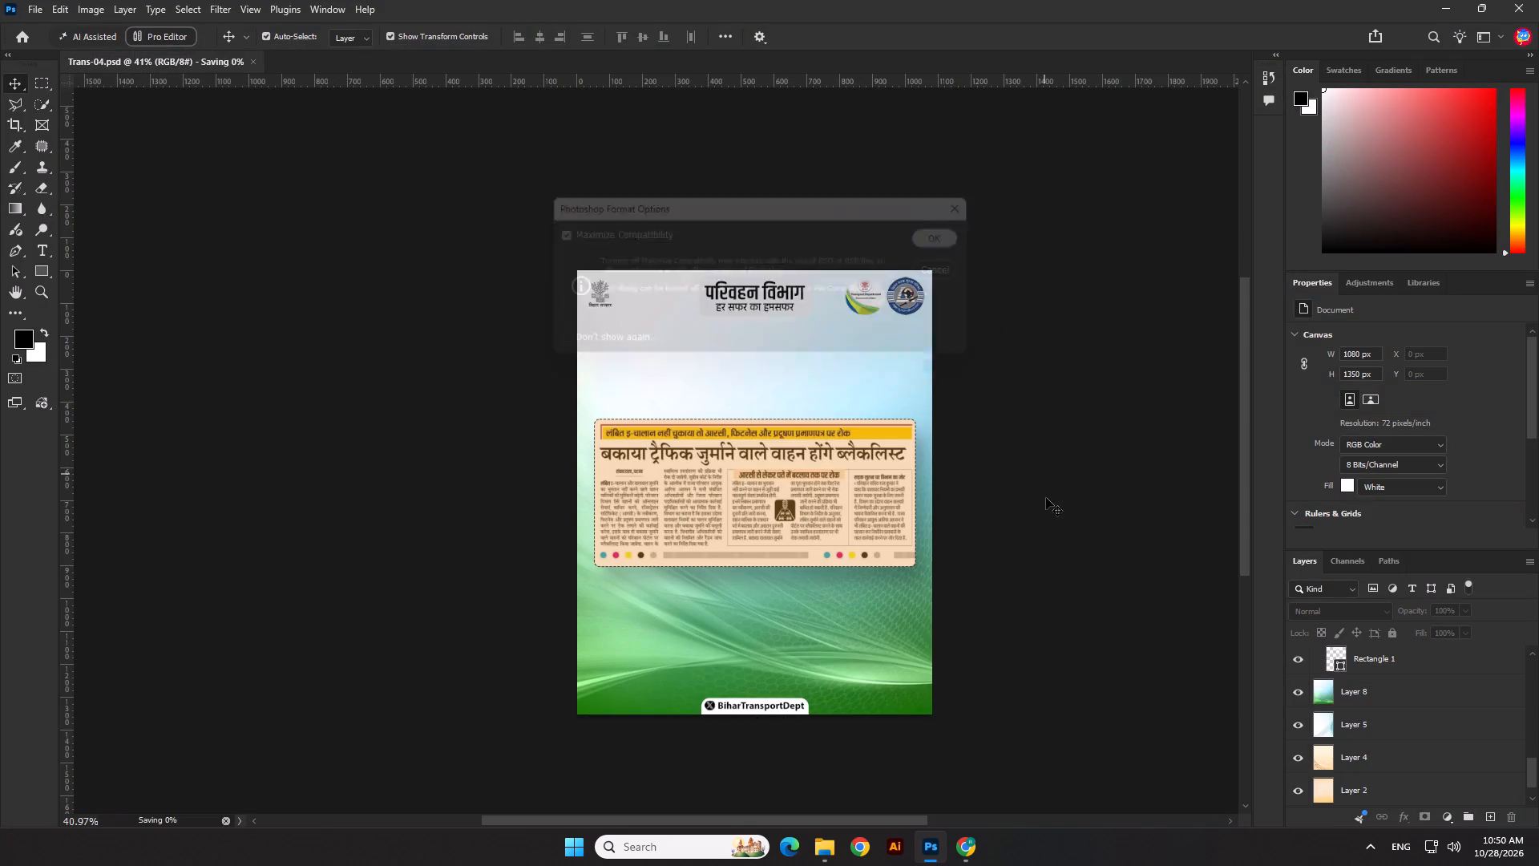
click(1046, 498)
Select the newspaper clipping on Layer 7 in the Trans-04 poster.
click(782, 532)
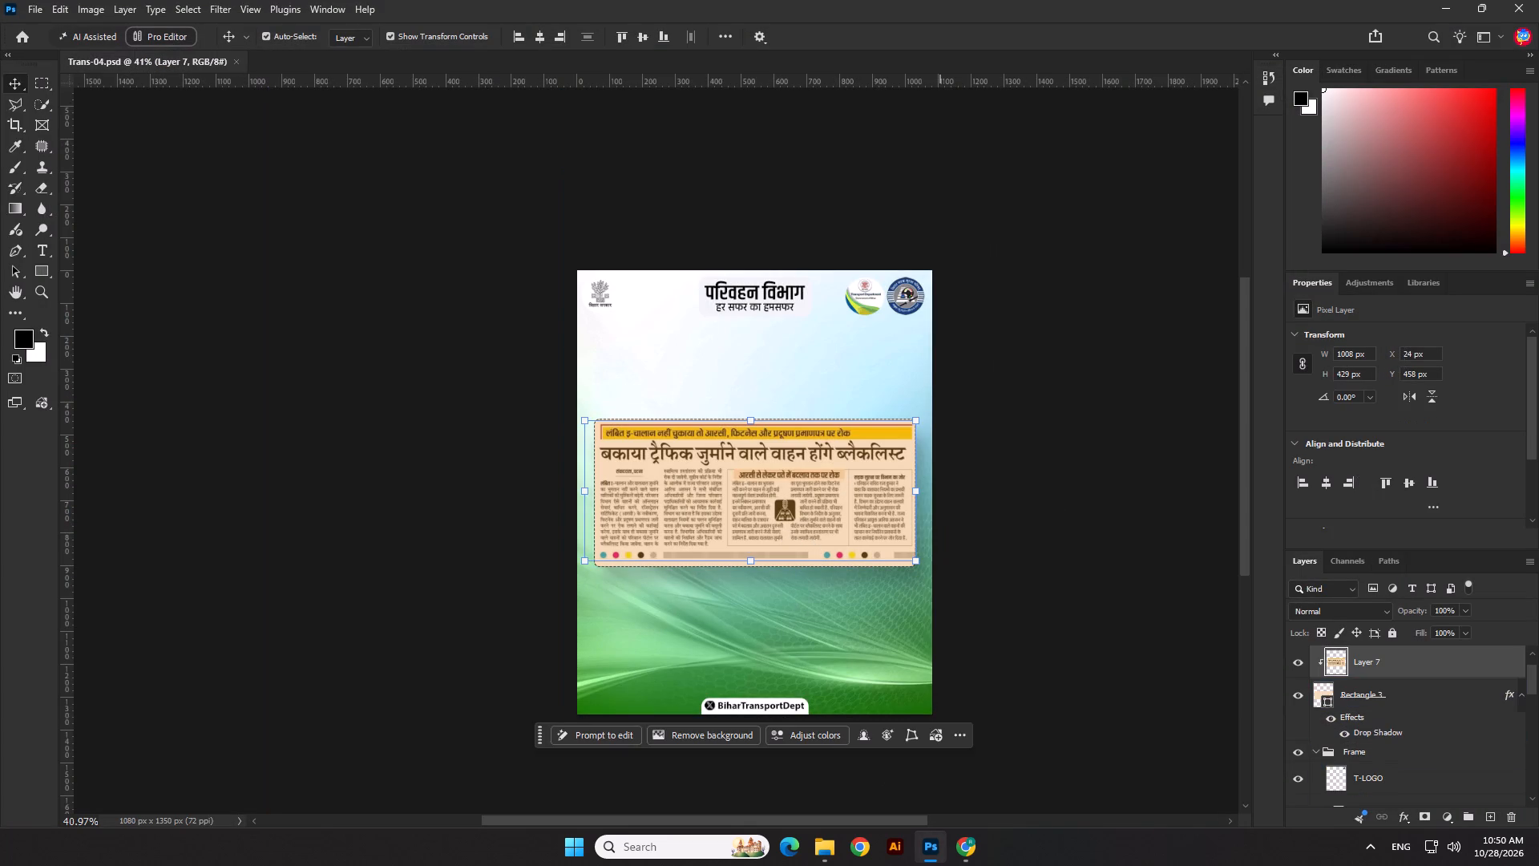
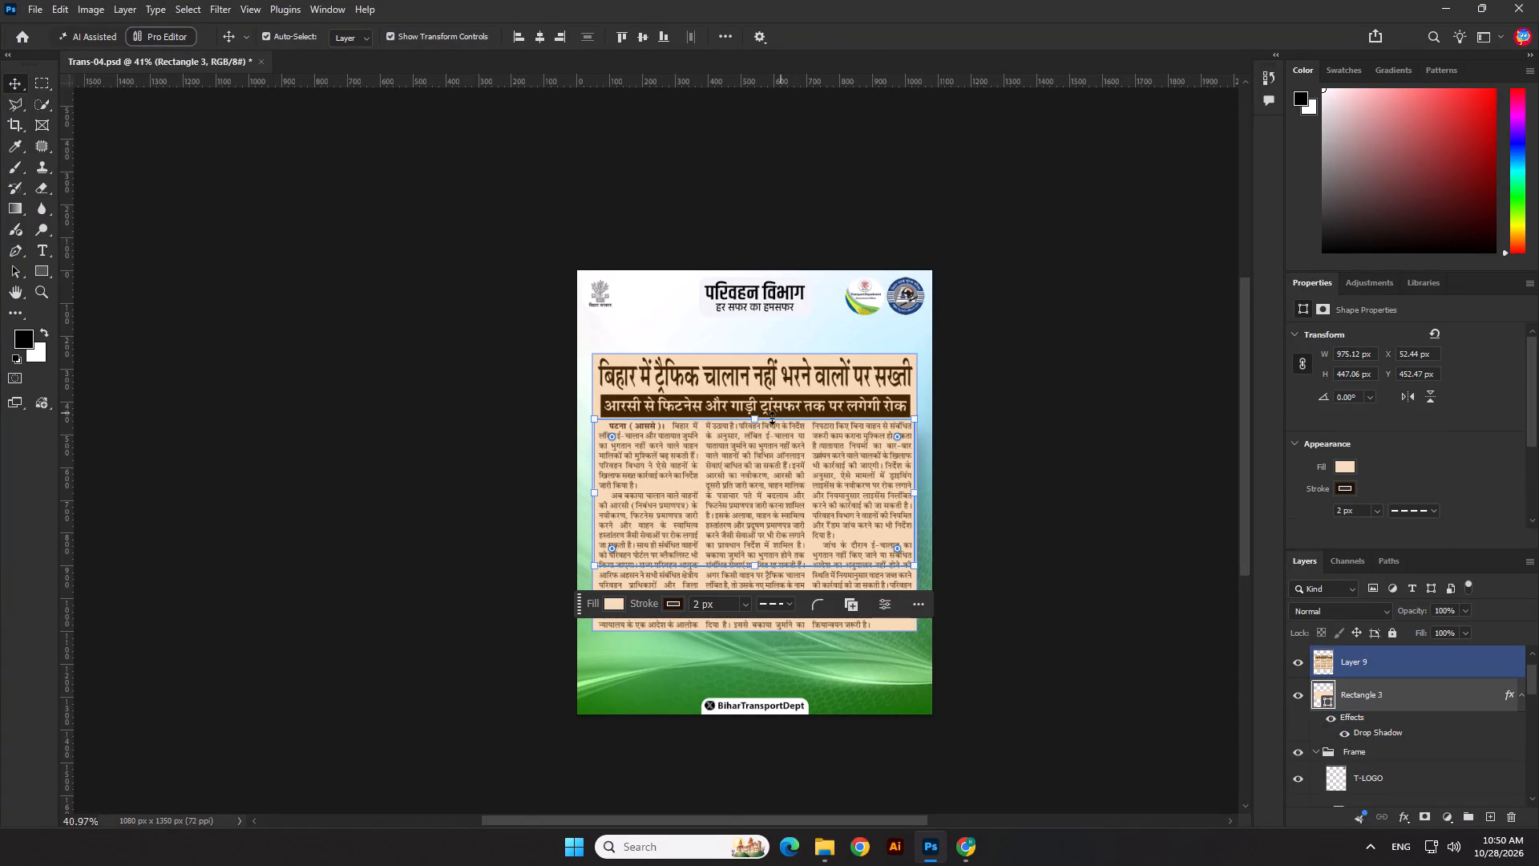
Stretch the peach Rectangle 3 vertically to about 975 × 839 px so it backs the whole clipping, and centre it horizontally.
drag(770, 419, 774, 357)
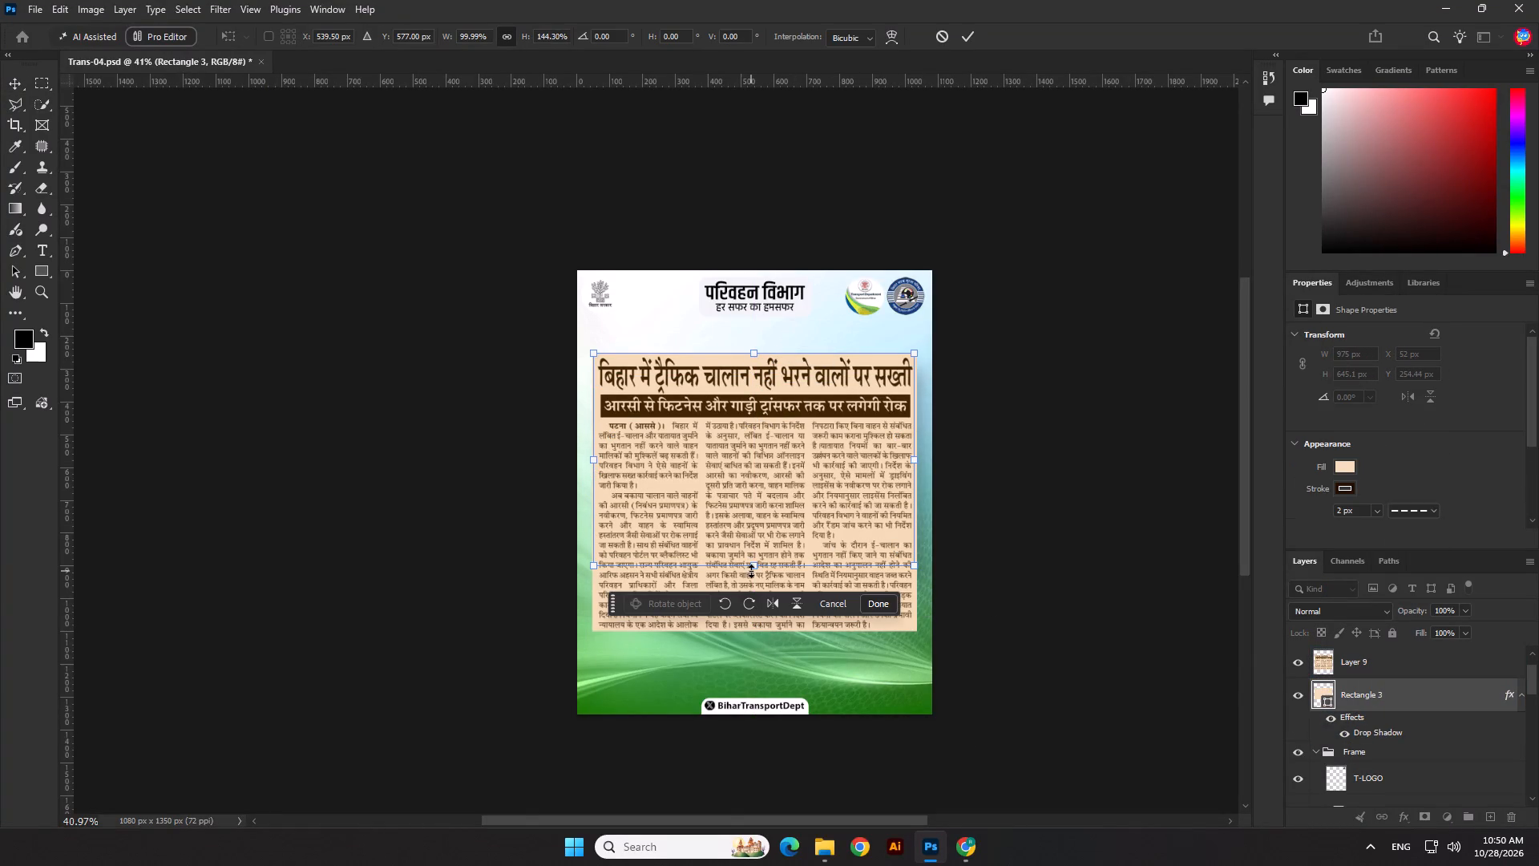
drag(751, 571, 753, 630)
key(Return)
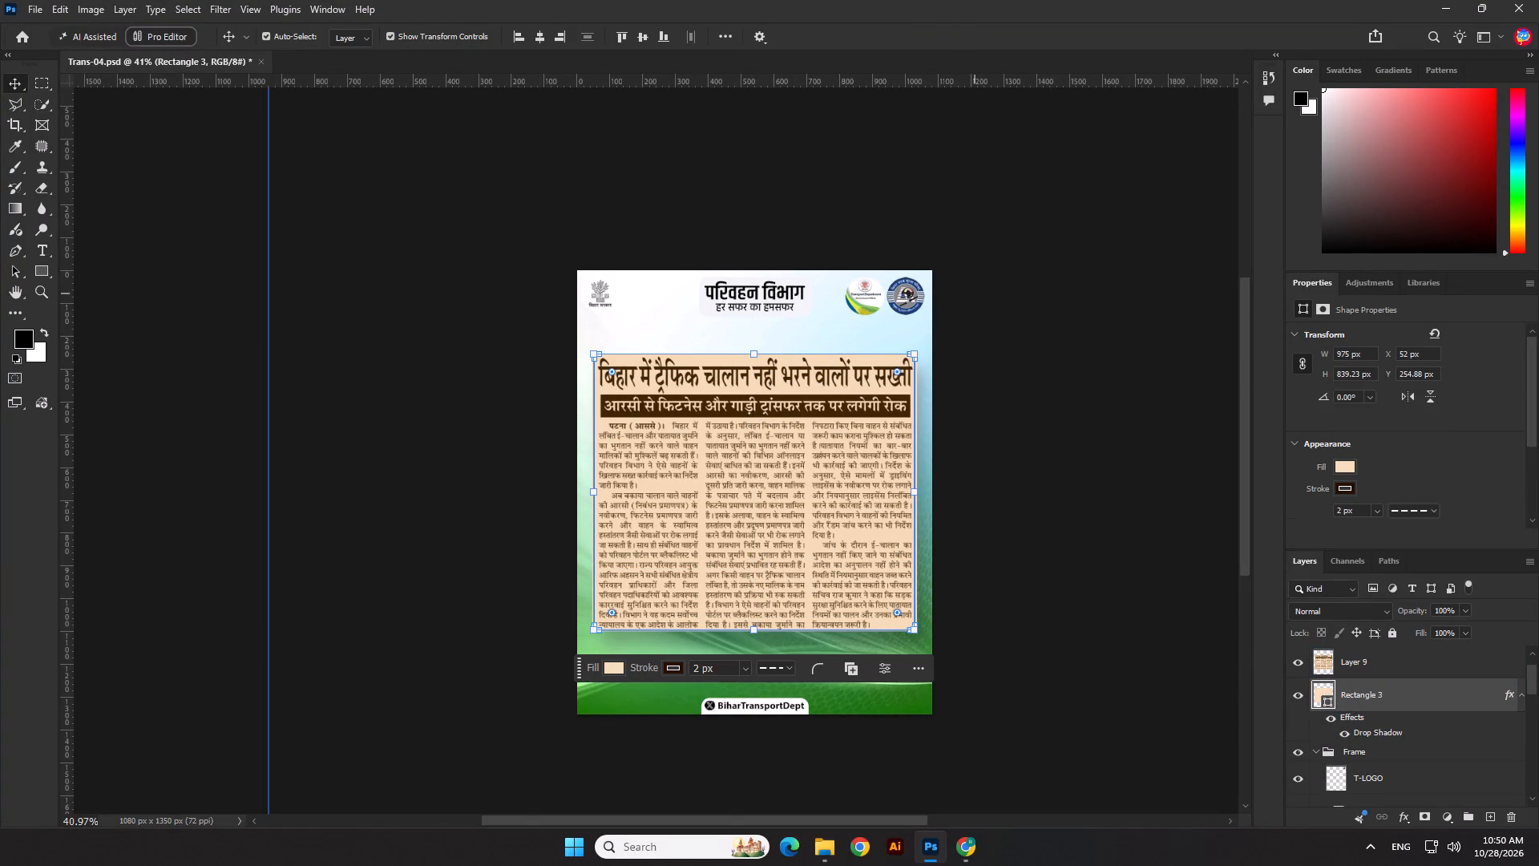
click(535, 37)
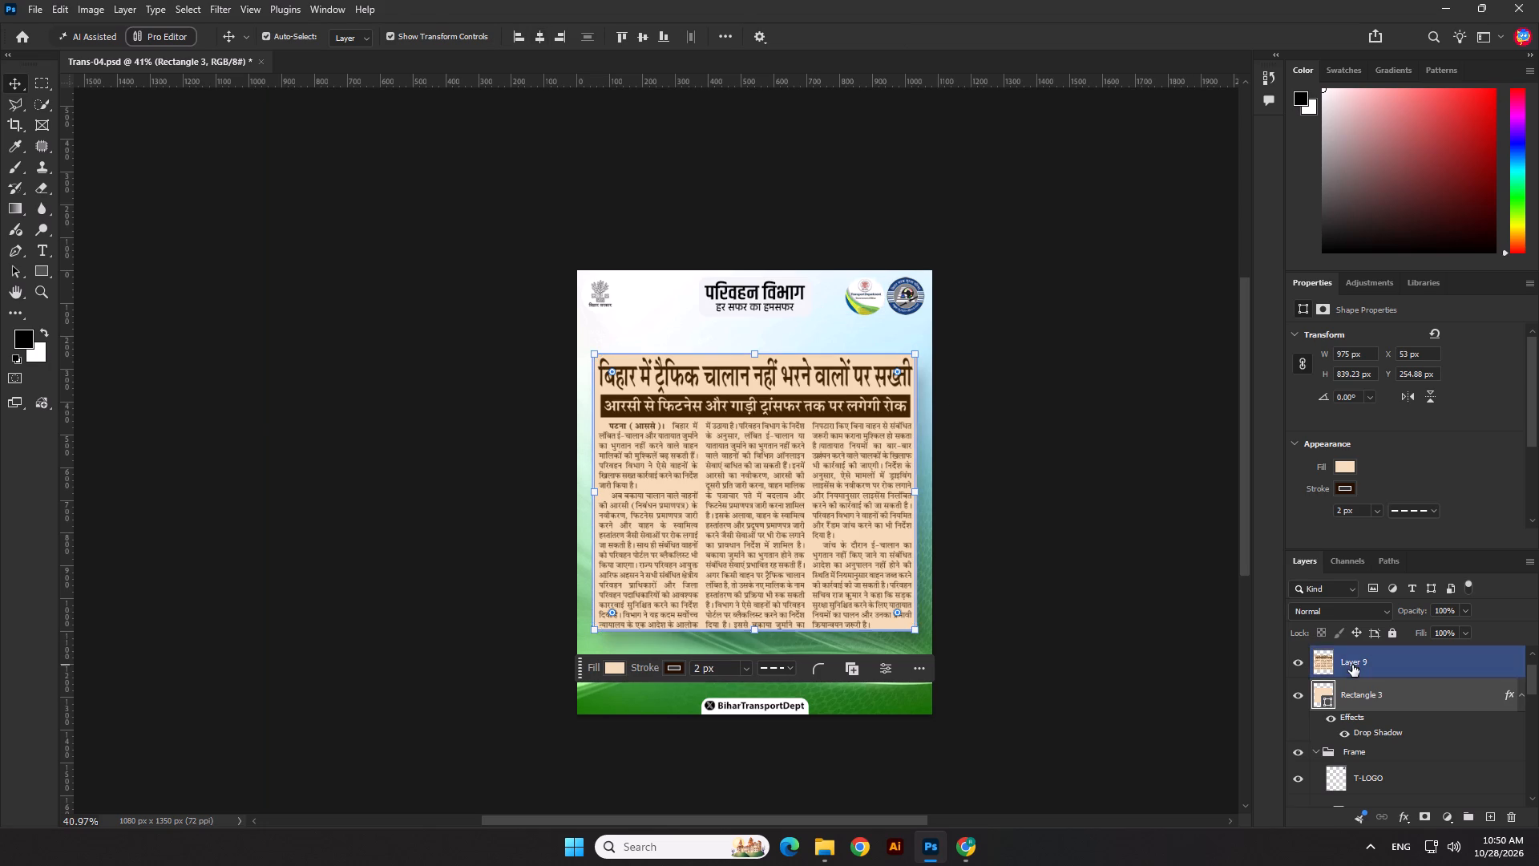
Clip the newspaper clipping on Layer 9 to Rectangle 3 with a clipping mask.
click(1352, 665)
alt+click(1356, 678)
click(1177, 588)
Scale the clipping on Layer 9 down proportionally to about 97% so it sits inside the rectangle's border.
scroll(822, 411, up, 4)
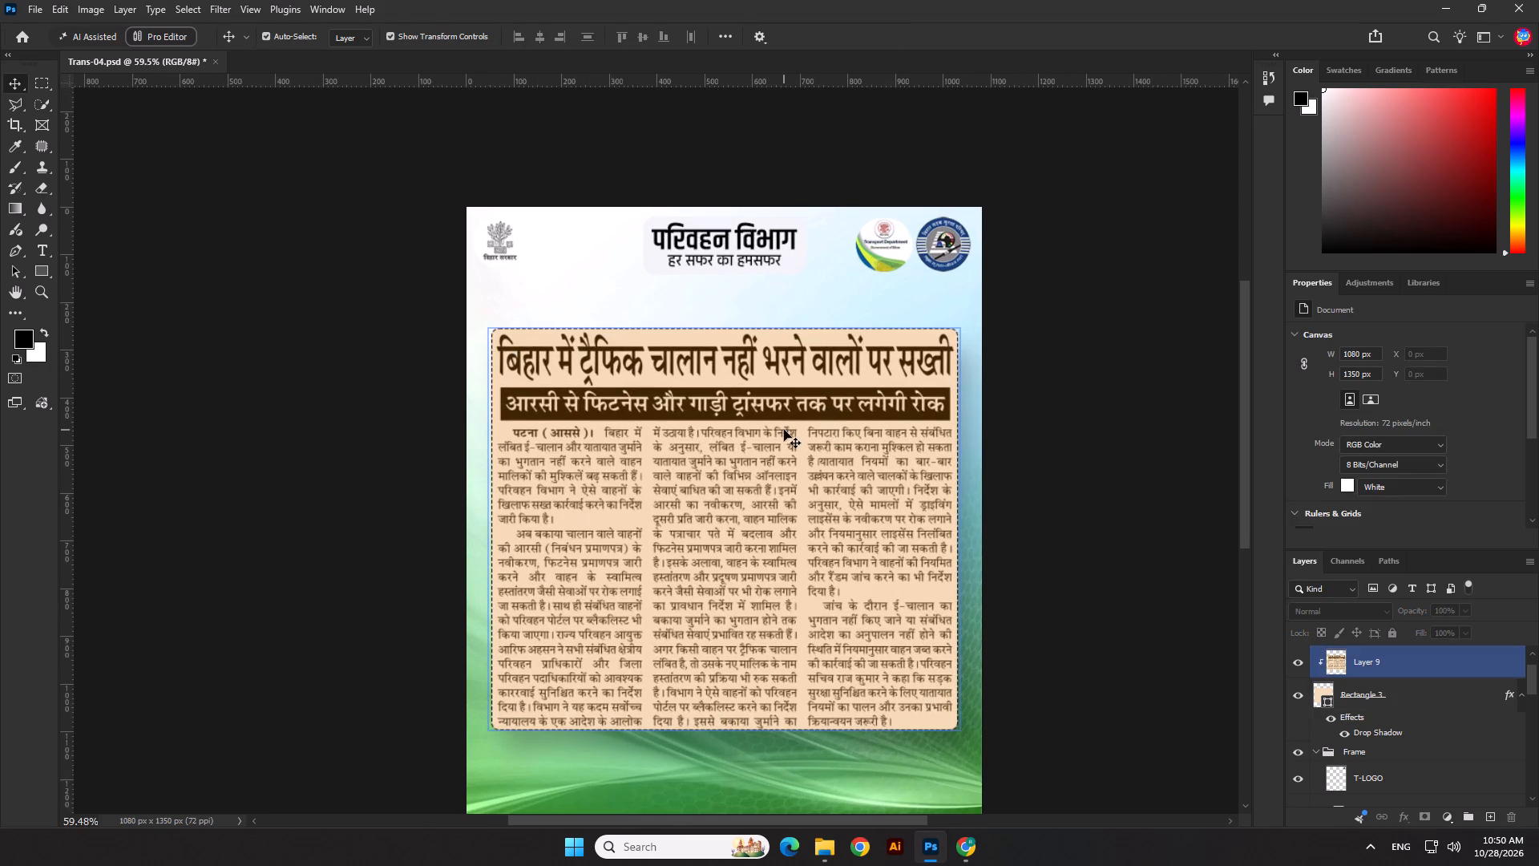
click(784, 430)
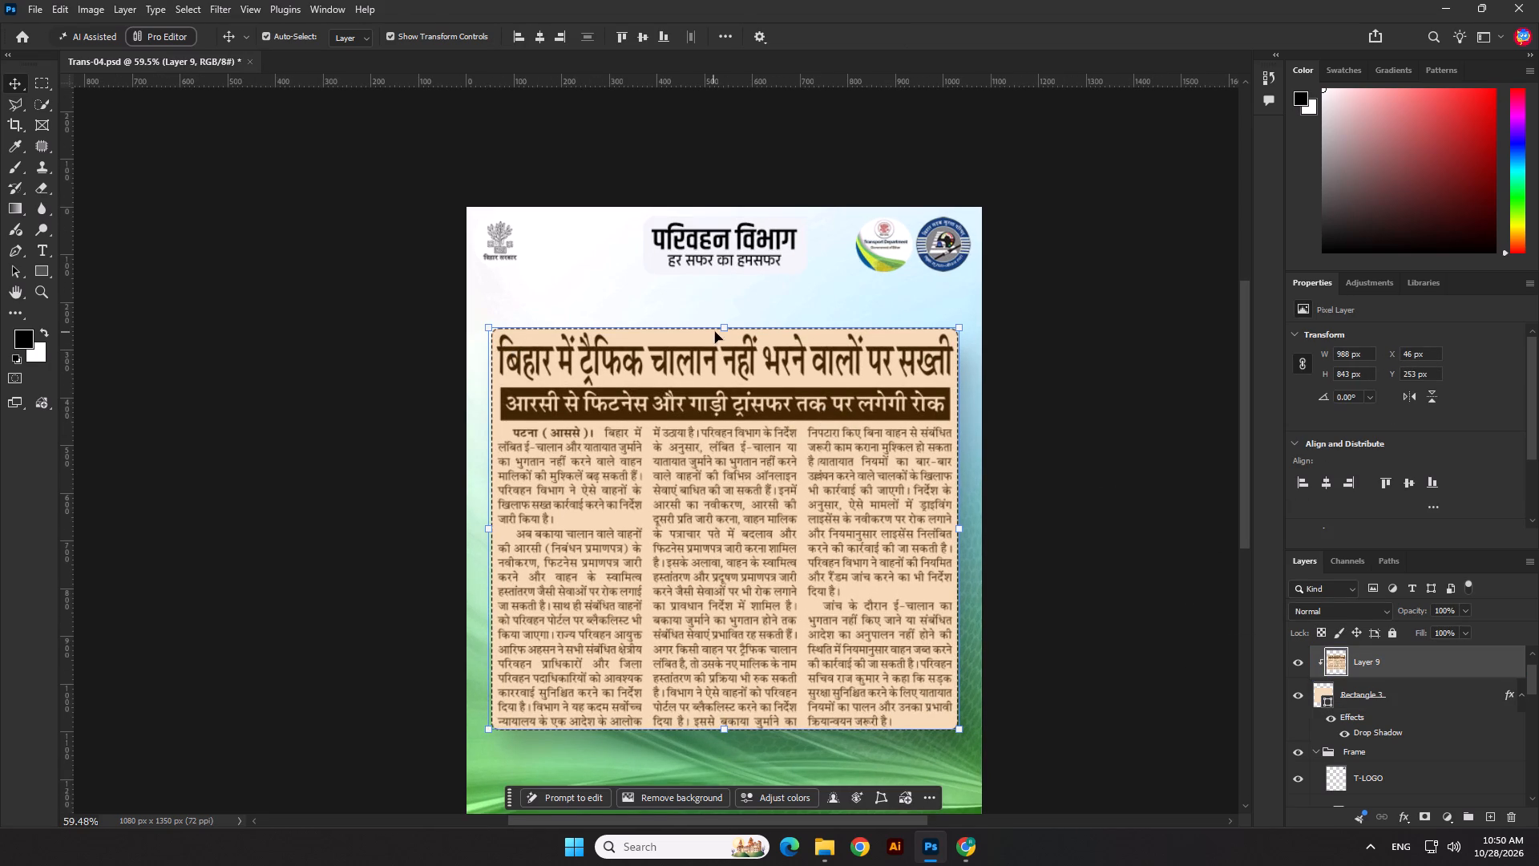
drag(723, 329, 723, 342)
key(Up)
key(shift+Up)
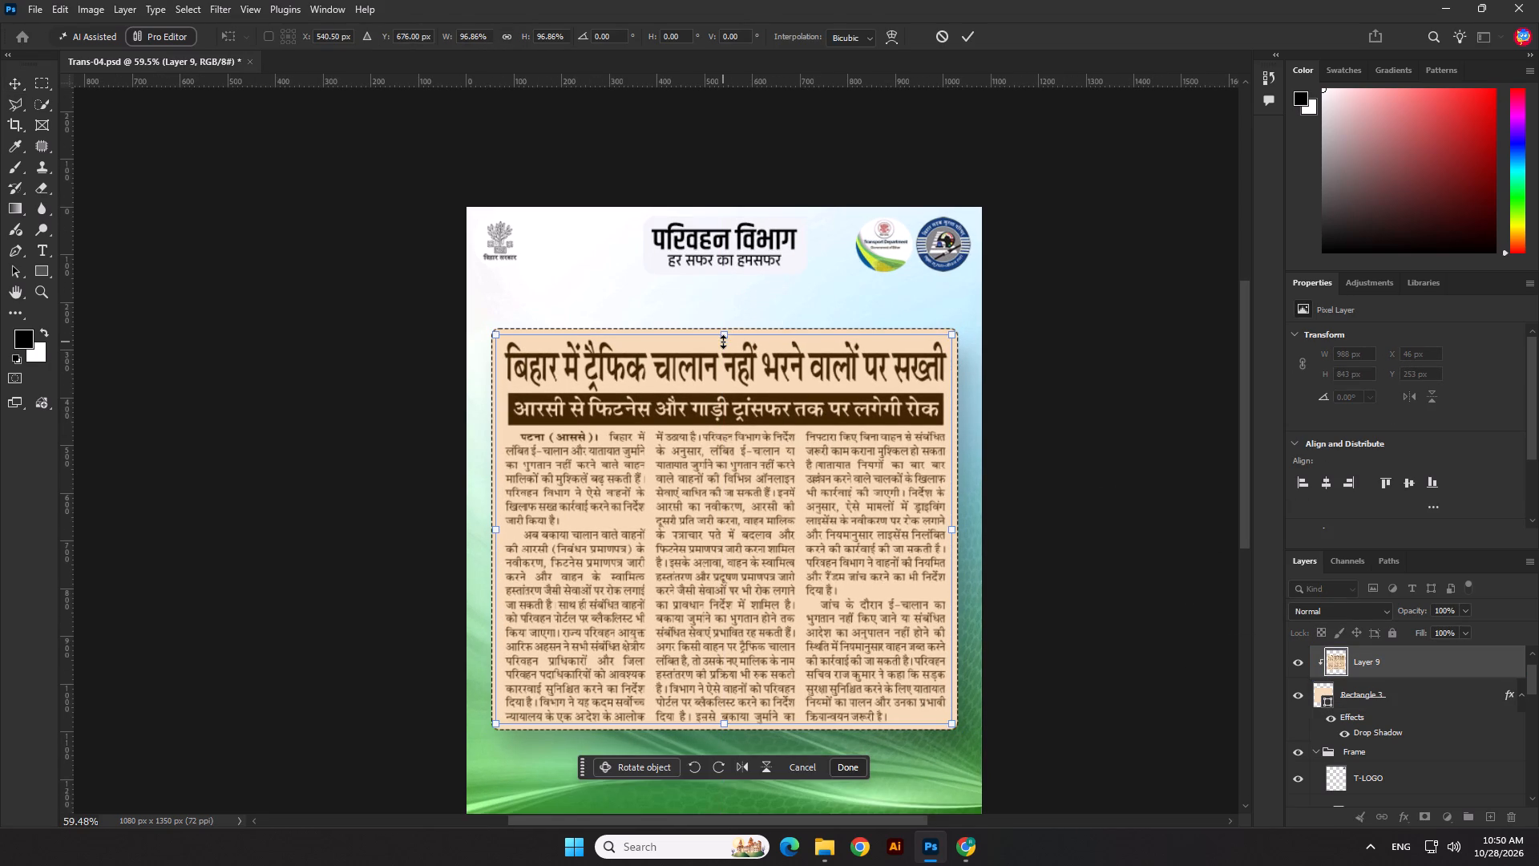
key(Return)
Set Rectangle 3's fill to the clipping's paper colour, f4dab7, sampled near the clipping's lower edge.
double_click(1325, 698)
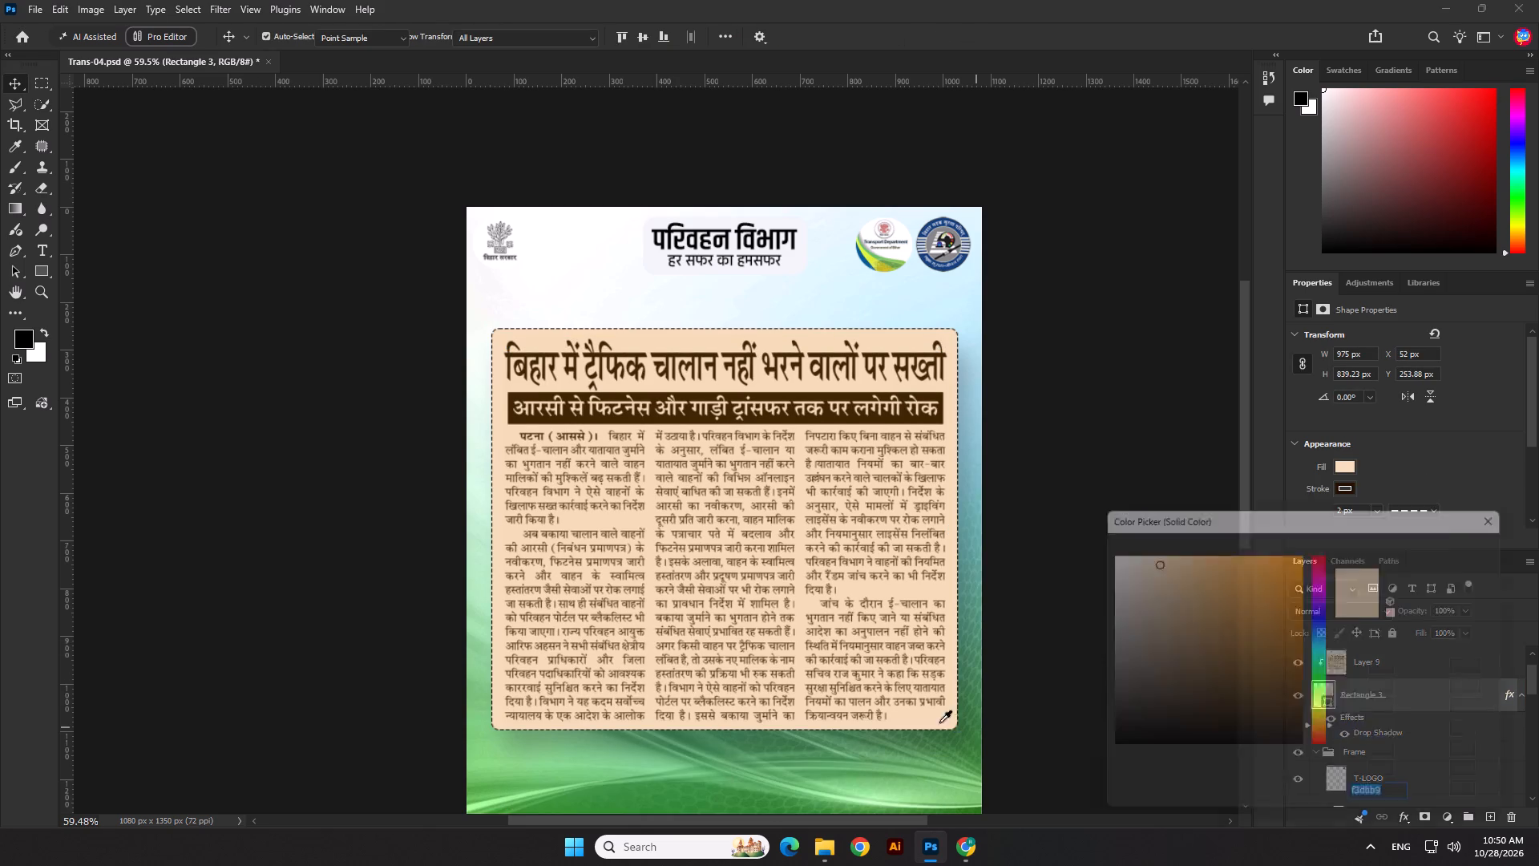
click(903, 712)
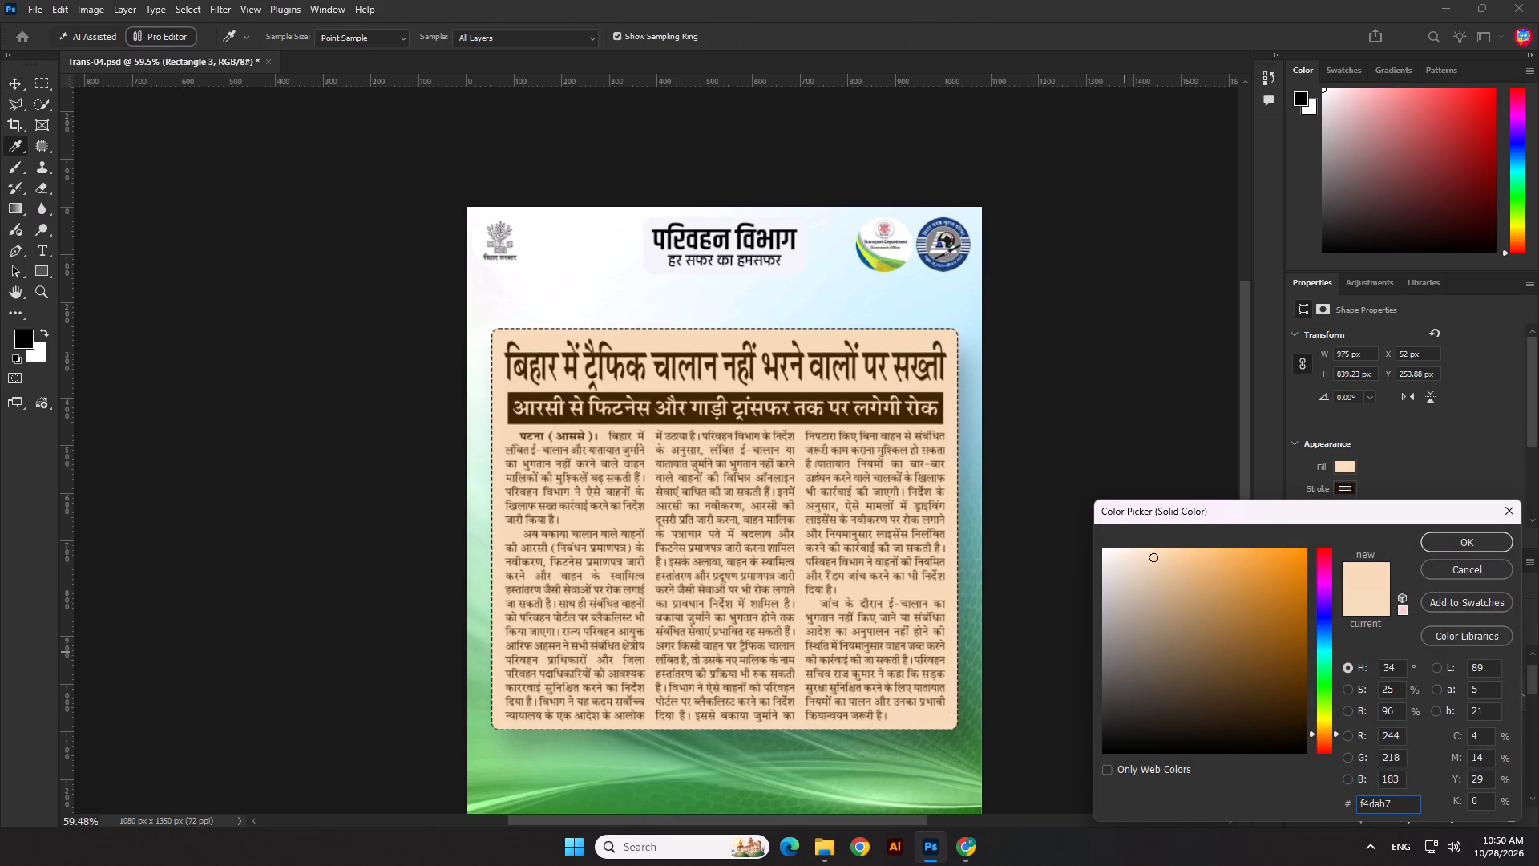
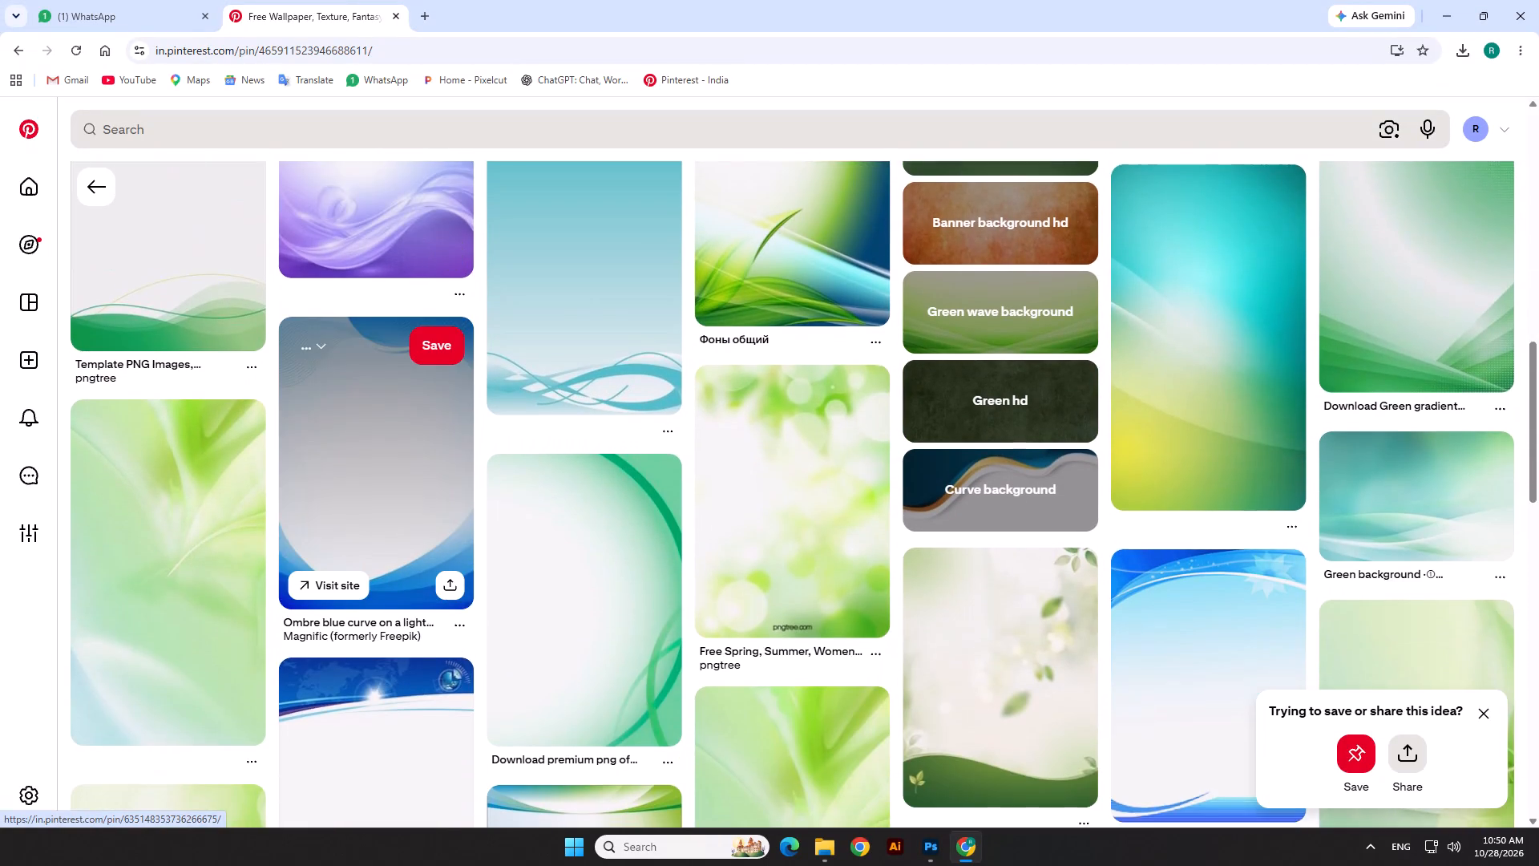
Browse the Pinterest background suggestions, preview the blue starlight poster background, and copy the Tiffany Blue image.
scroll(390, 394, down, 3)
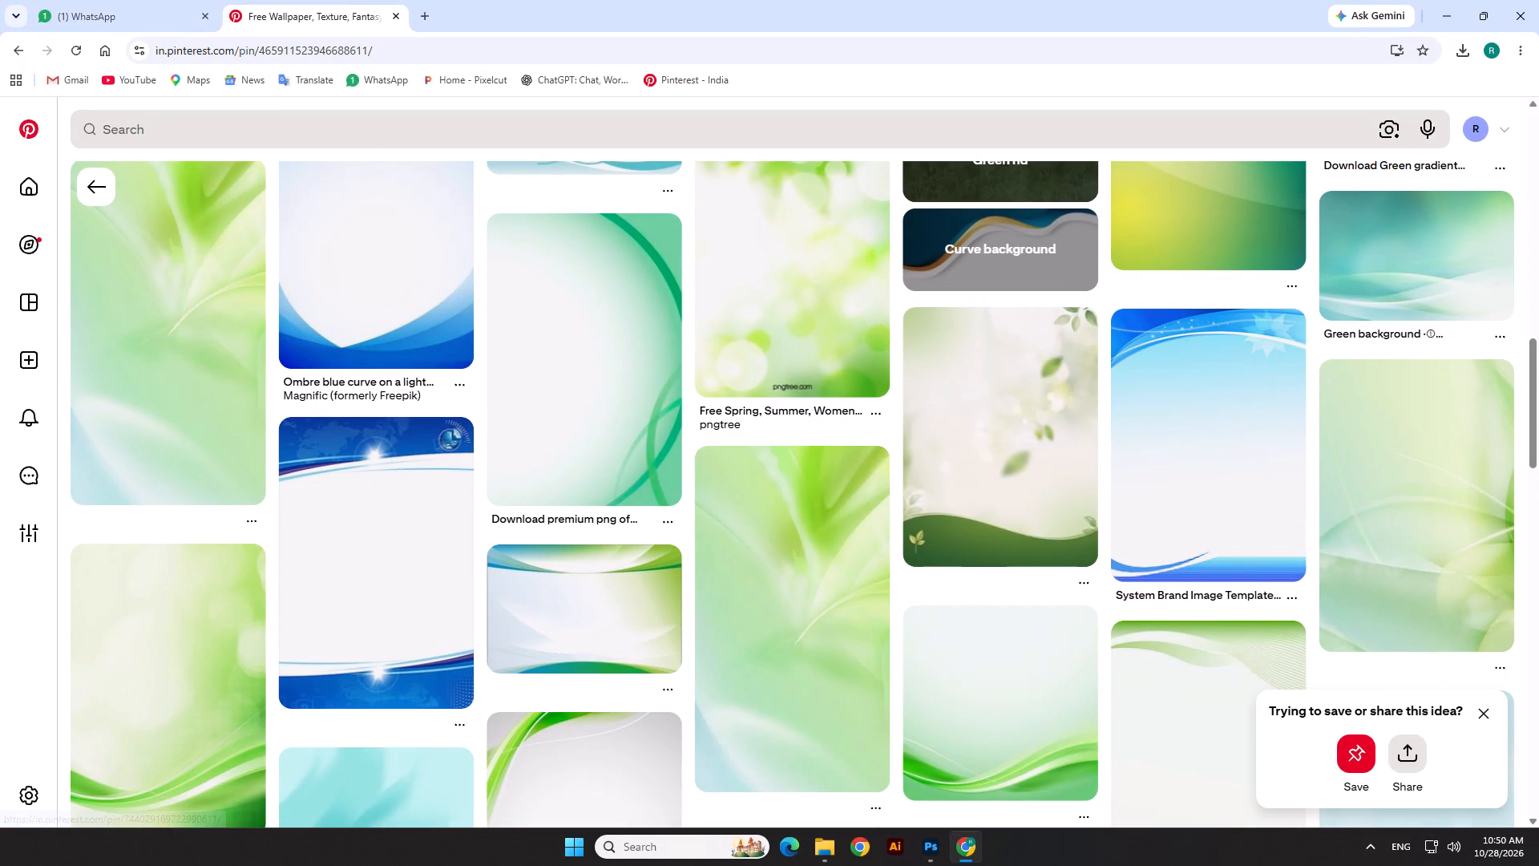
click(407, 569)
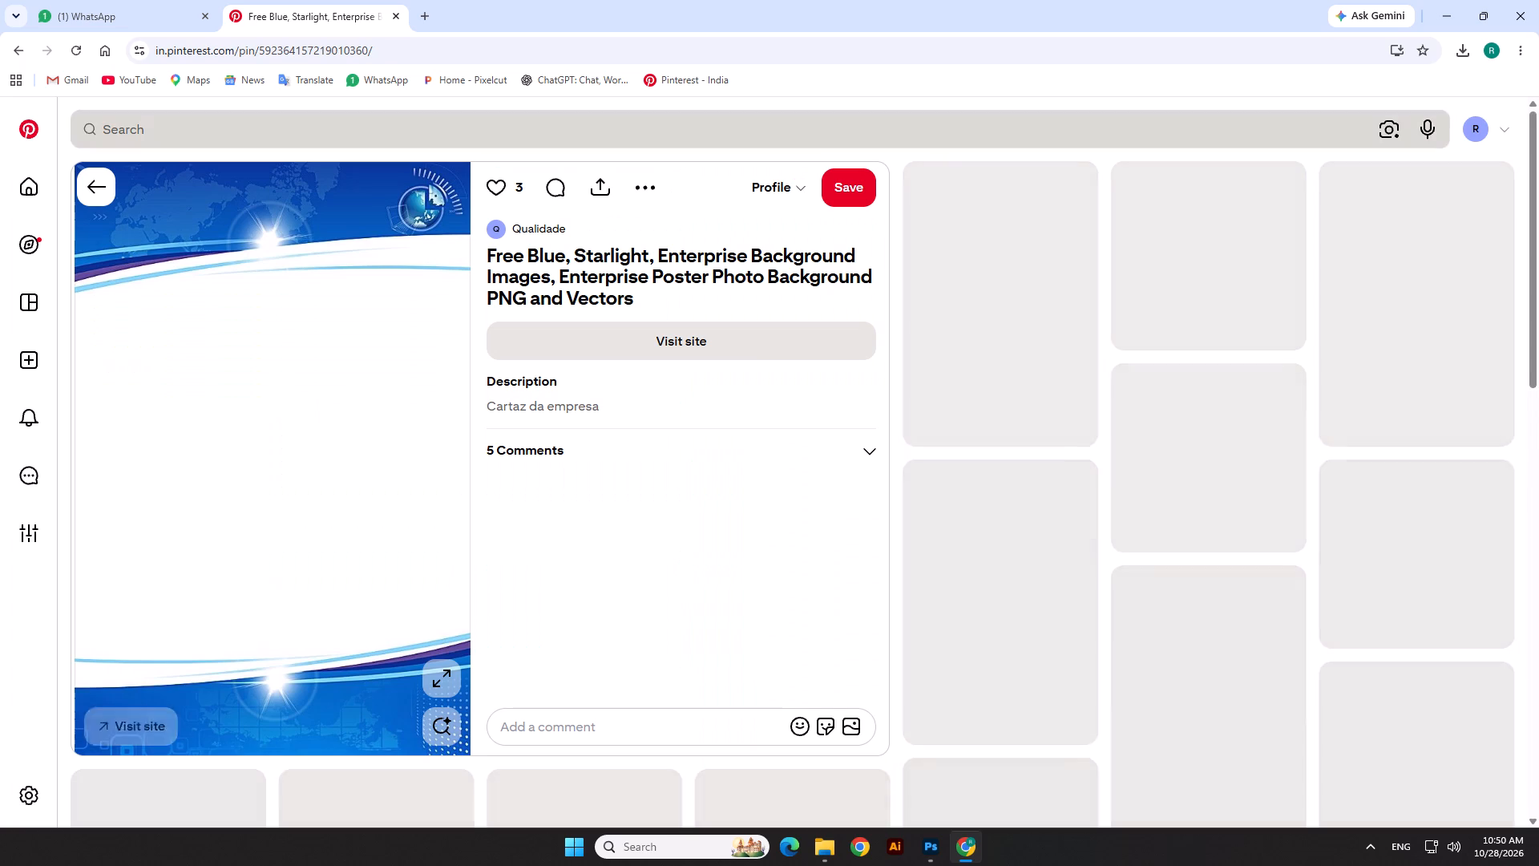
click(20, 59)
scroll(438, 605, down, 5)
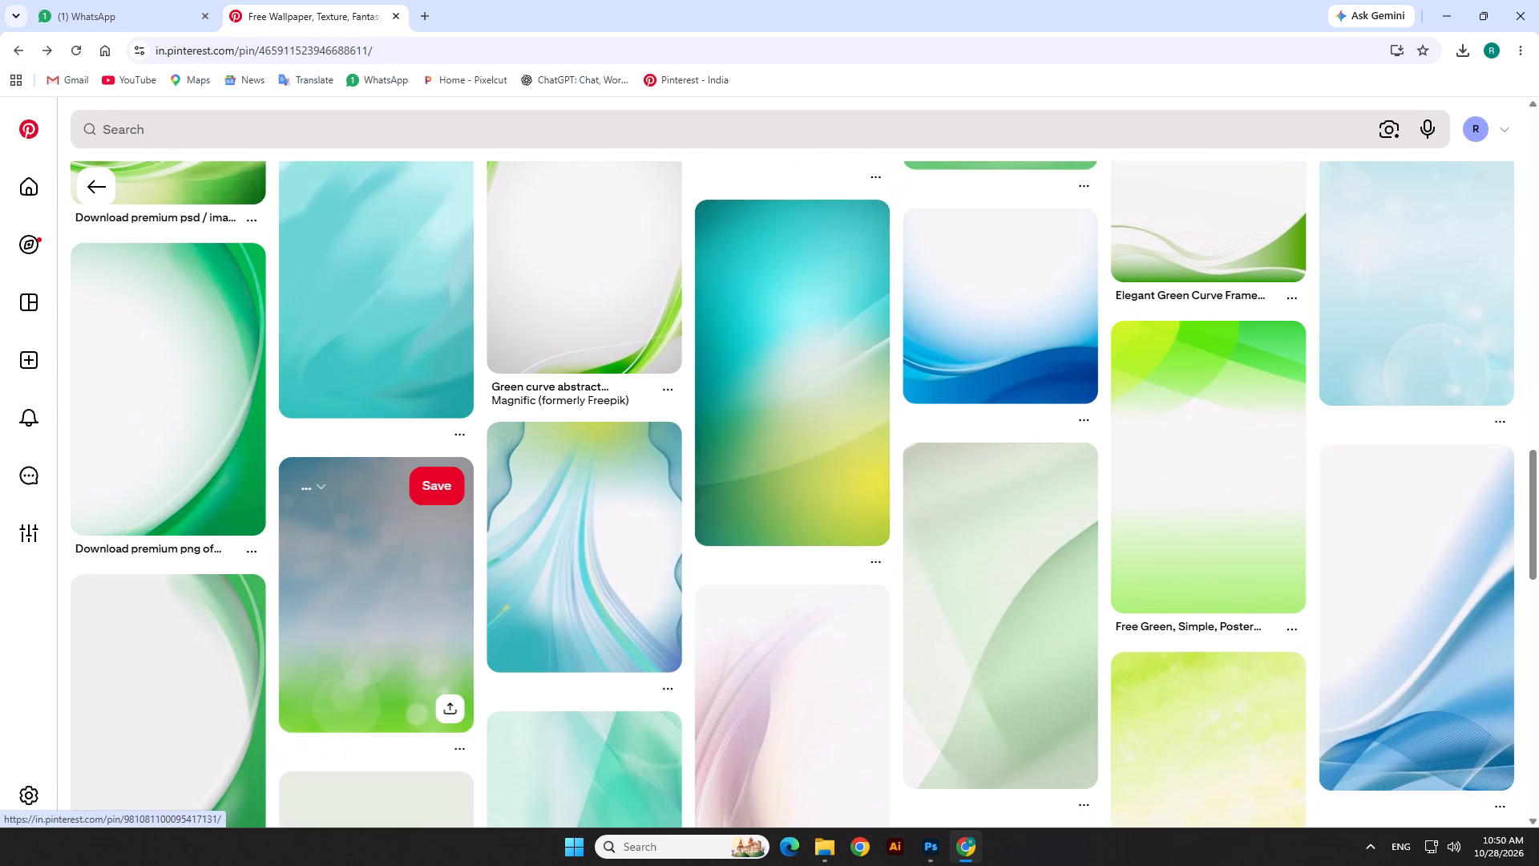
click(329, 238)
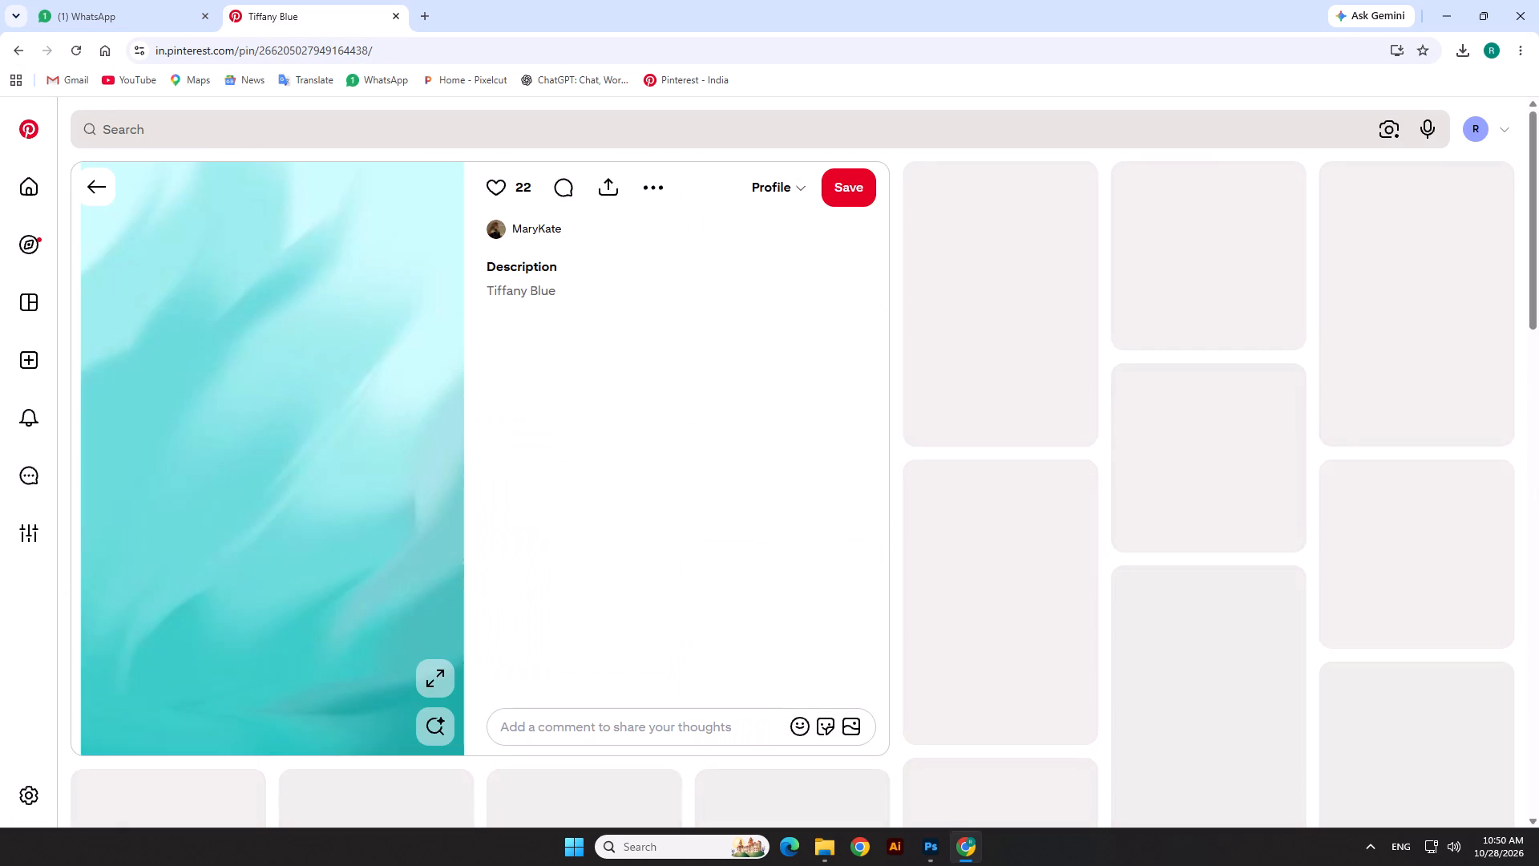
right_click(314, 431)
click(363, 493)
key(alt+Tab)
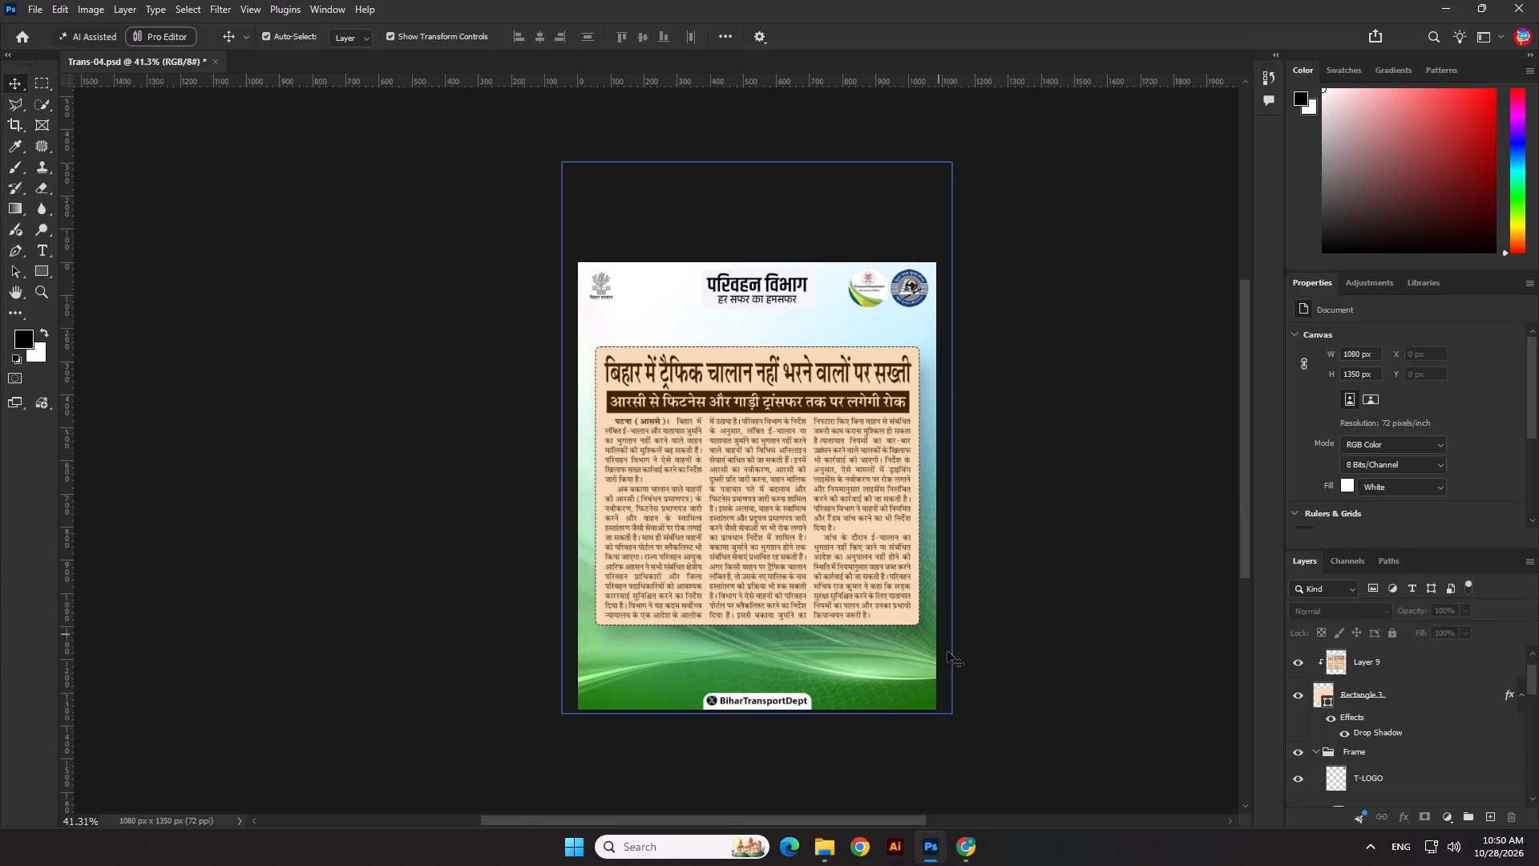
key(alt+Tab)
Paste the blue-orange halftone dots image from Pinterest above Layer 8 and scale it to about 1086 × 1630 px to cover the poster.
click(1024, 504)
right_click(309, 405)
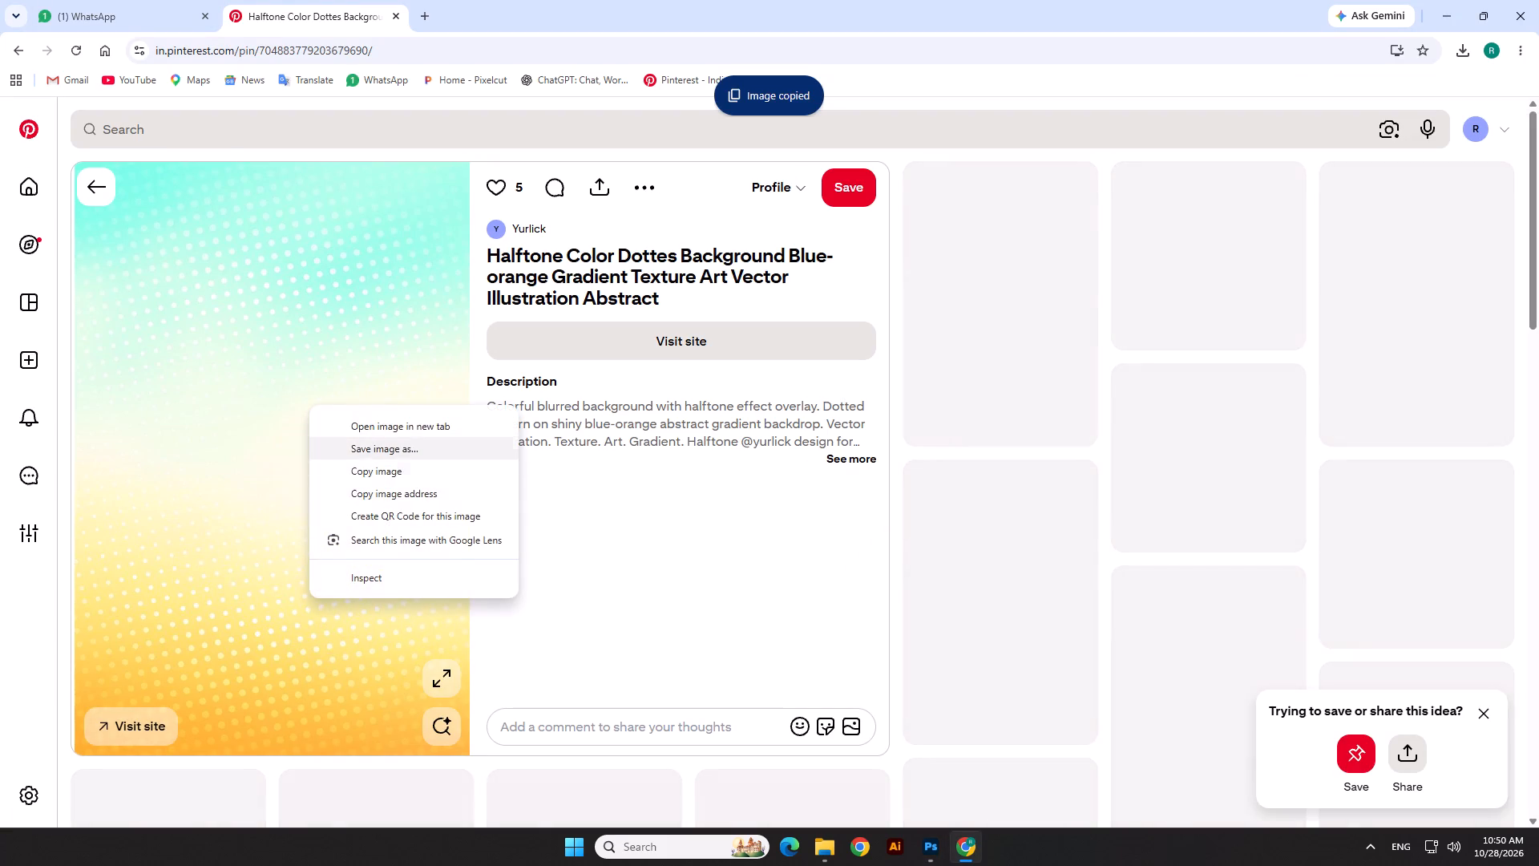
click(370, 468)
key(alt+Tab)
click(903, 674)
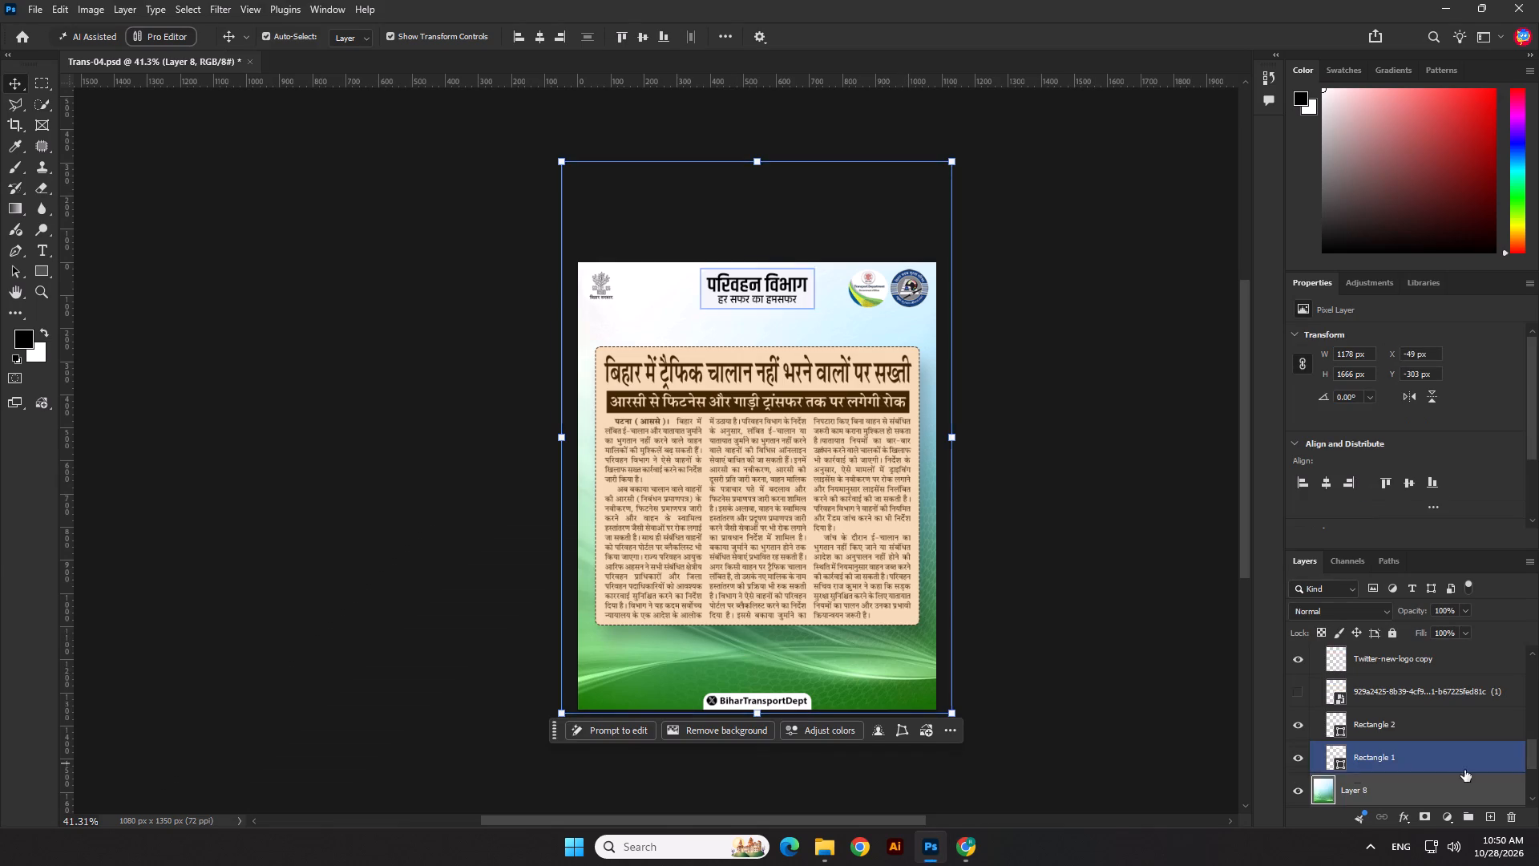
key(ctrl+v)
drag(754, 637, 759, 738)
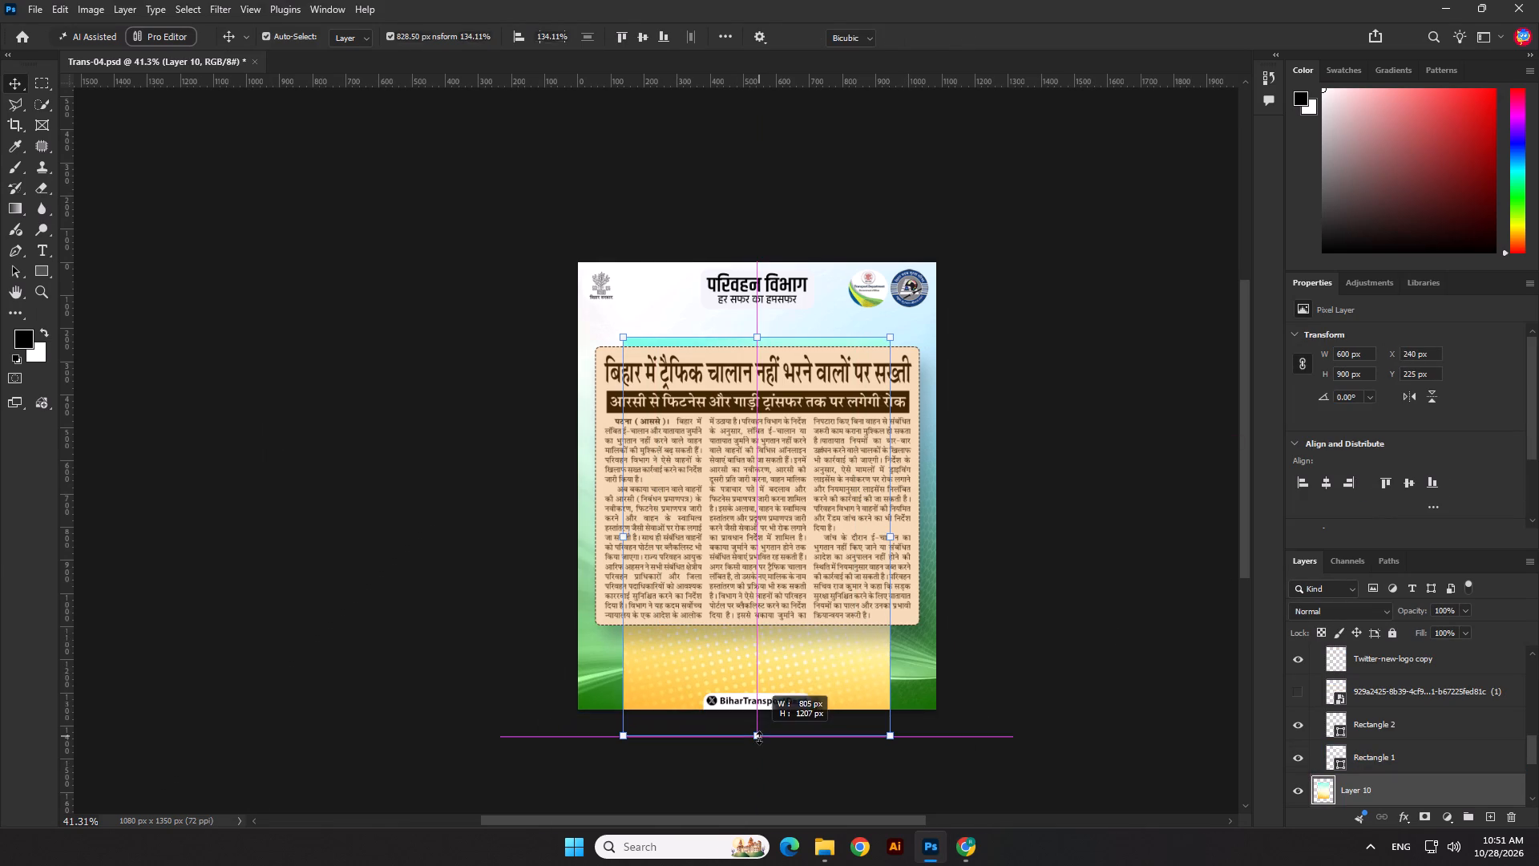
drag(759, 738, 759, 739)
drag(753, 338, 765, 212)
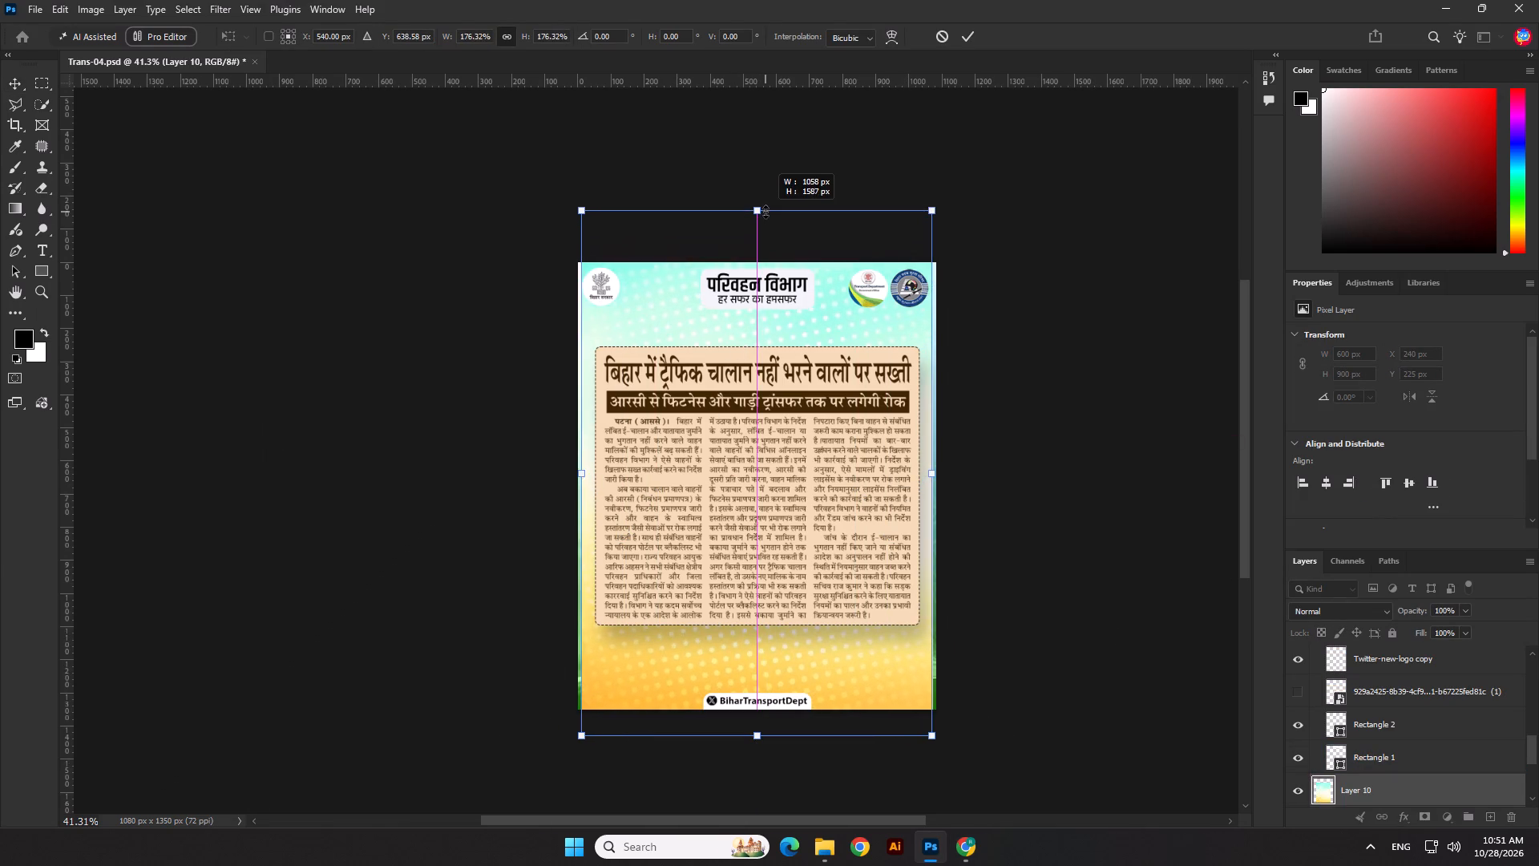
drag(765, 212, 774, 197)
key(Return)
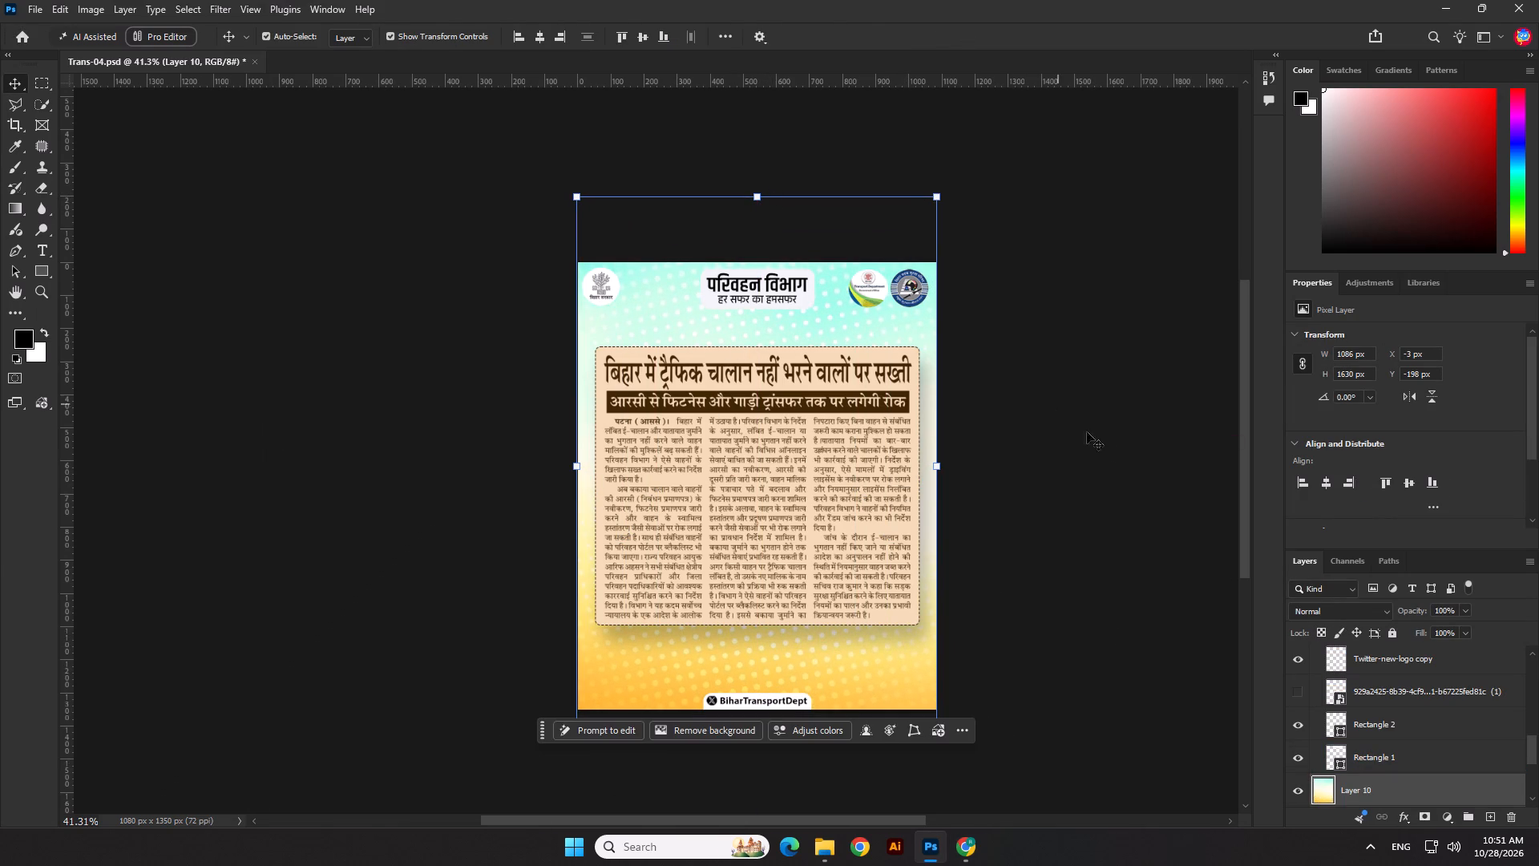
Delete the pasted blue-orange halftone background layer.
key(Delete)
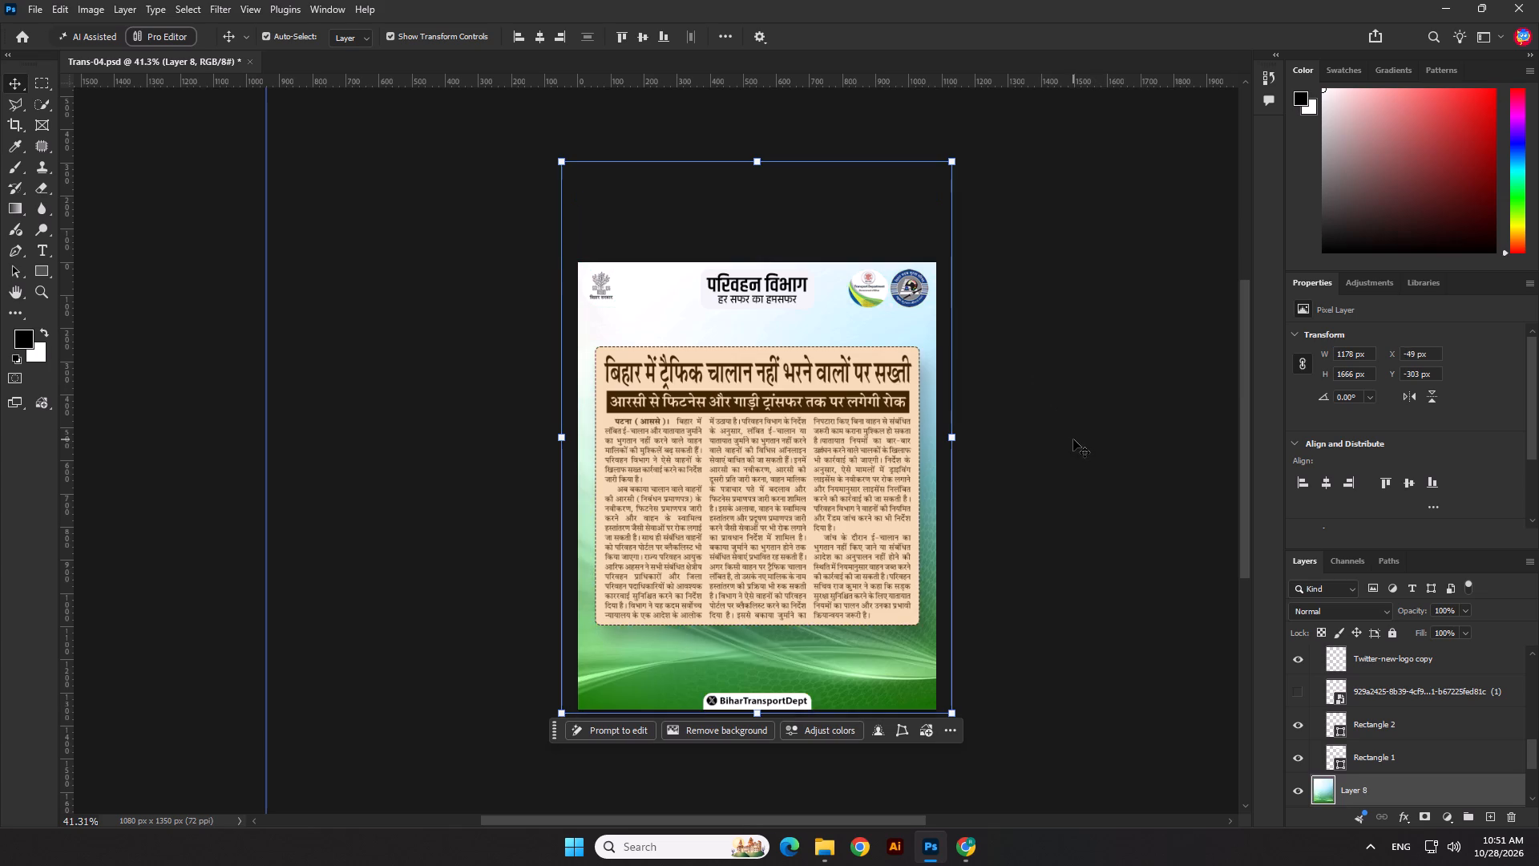
Copy the purple-to-orange Abstract & Pattern phone wallpaper from Pinterest and paste it above Layer 8 in Trans-04.psd.
key(alt+Tab)
scroll(885, 408, down, 3)
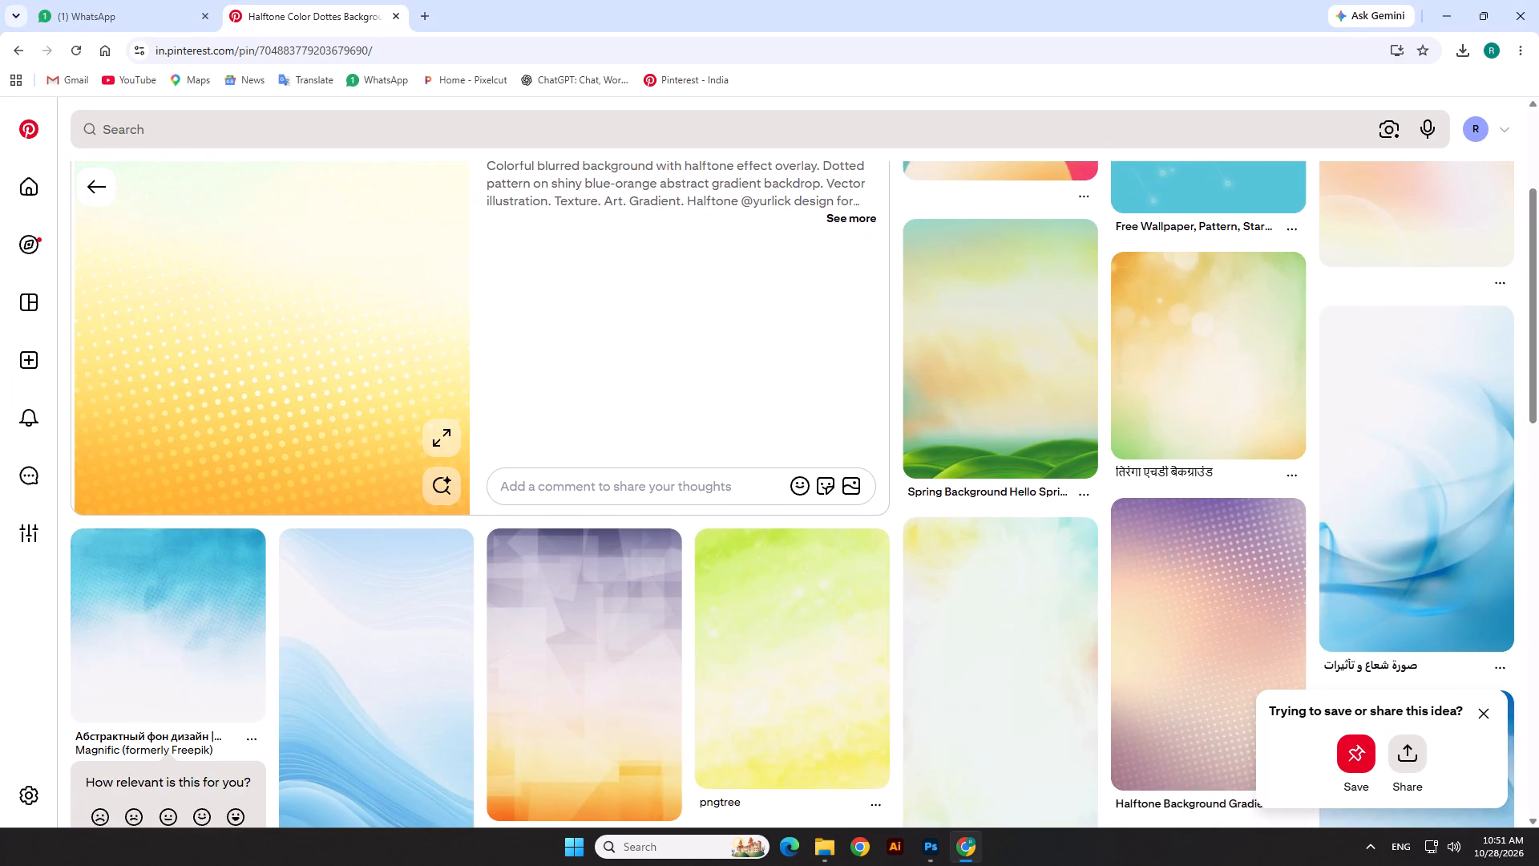
scroll(854, 402, down, 5)
scroll(854, 402, up, 1)
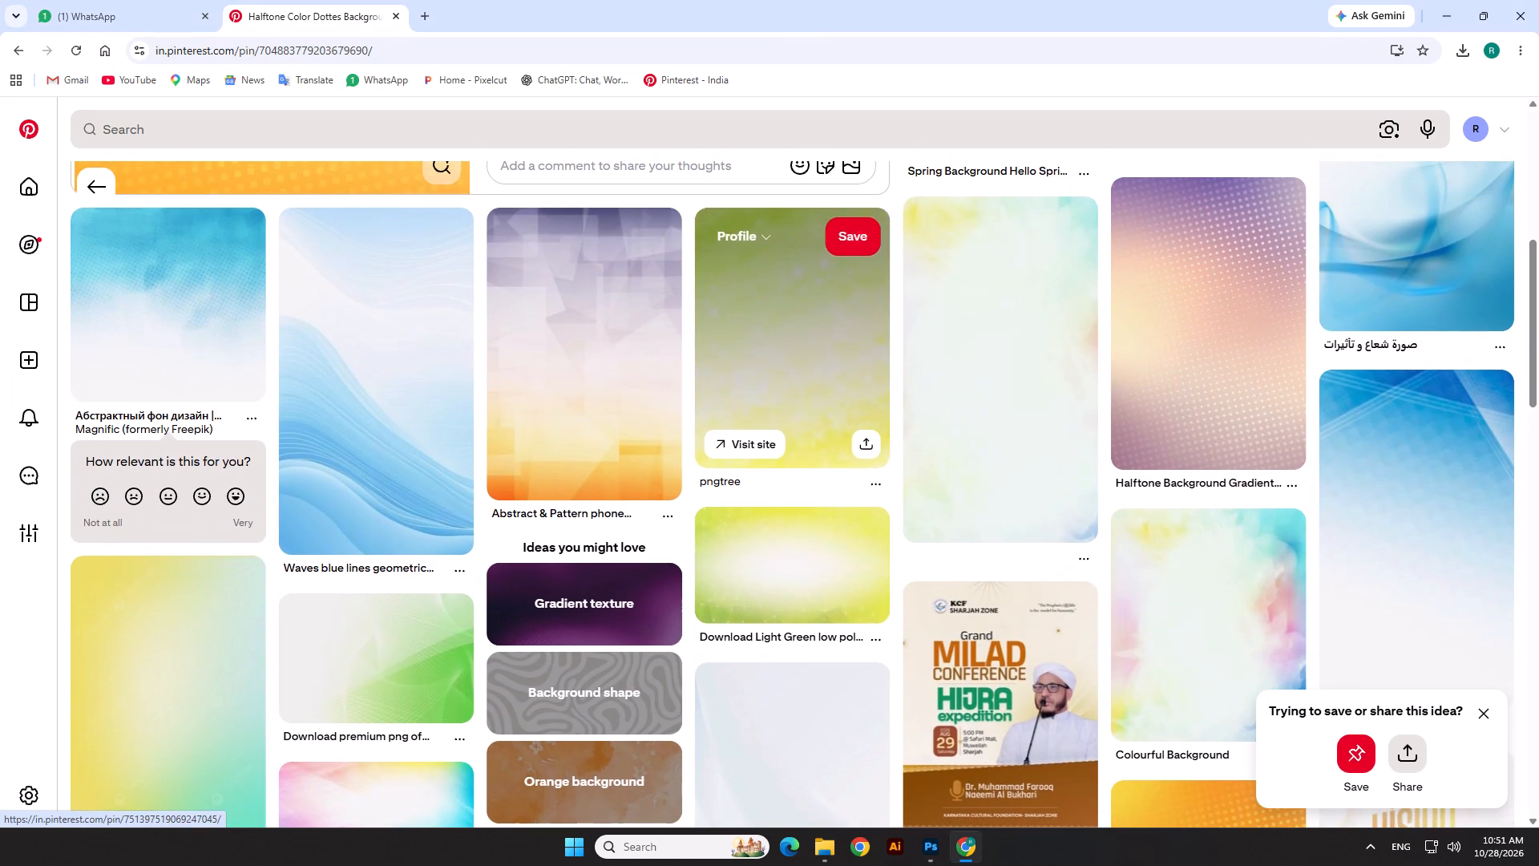
click(583, 380)
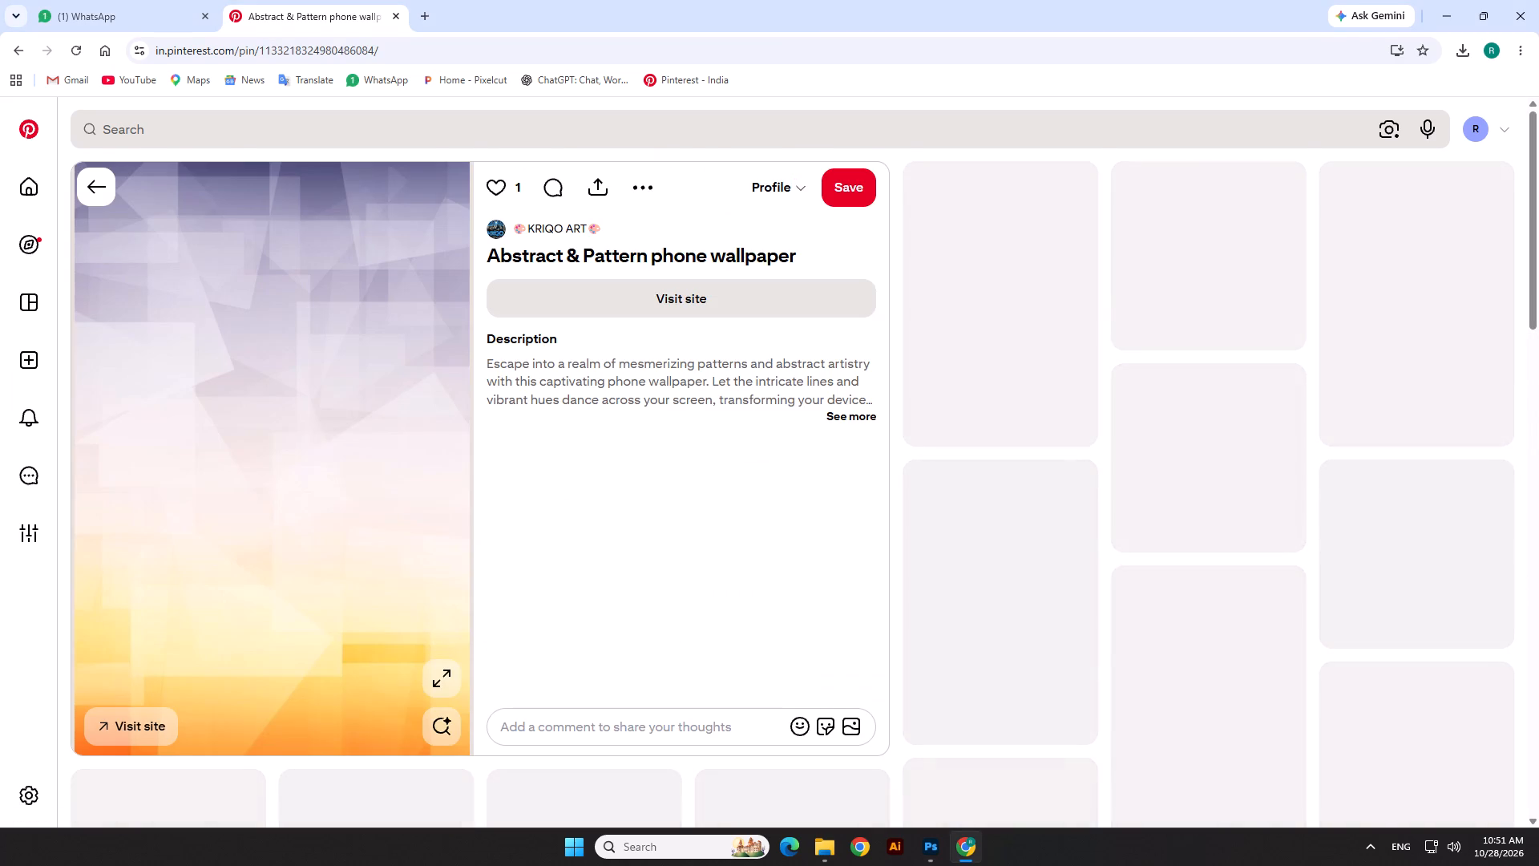
right_click(262, 426)
click(298, 495)
key(alt+Tab)
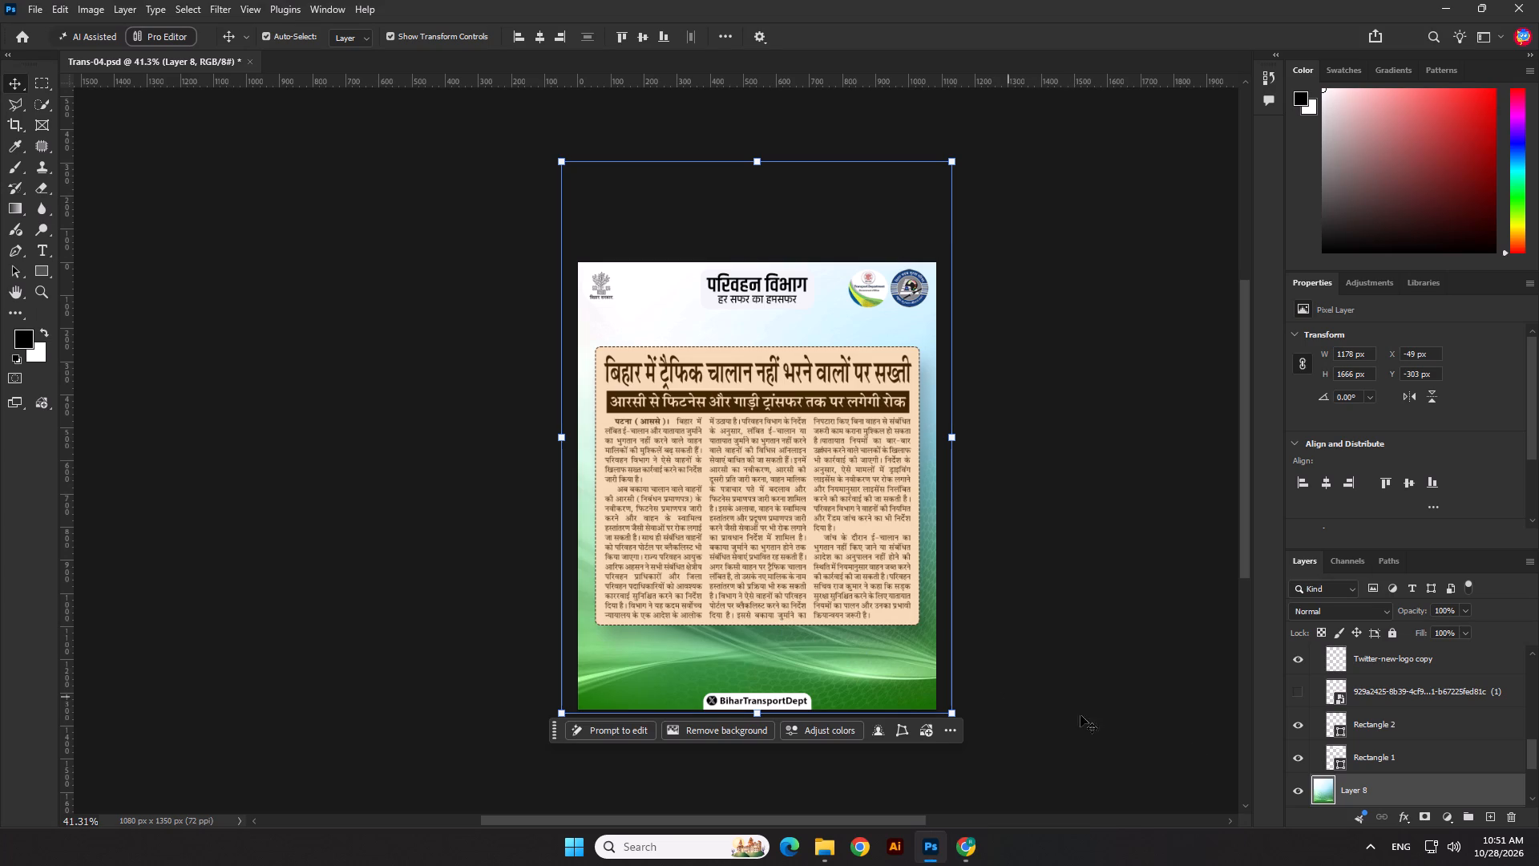
key(ctrl+v)
Scale the pasted wallpaper on Layer 10 proportionally to about 1116 × 1675 px so it covers the whole poster.
drag(765, 298, 773, 196)
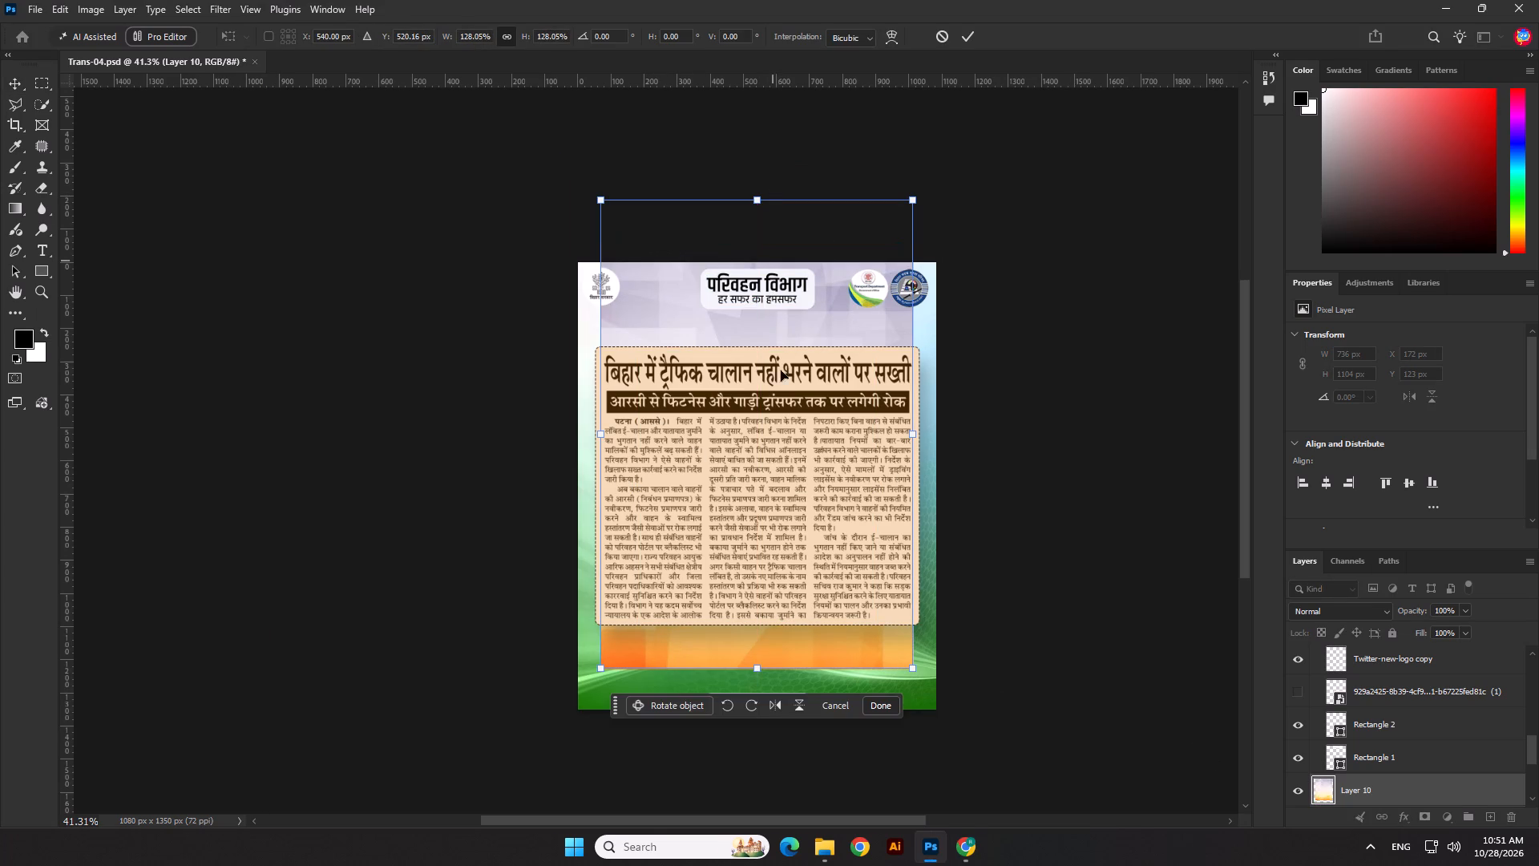
drag(756, 667, 769, 767)
key(Return)
drag(756, 196, 756, 225)
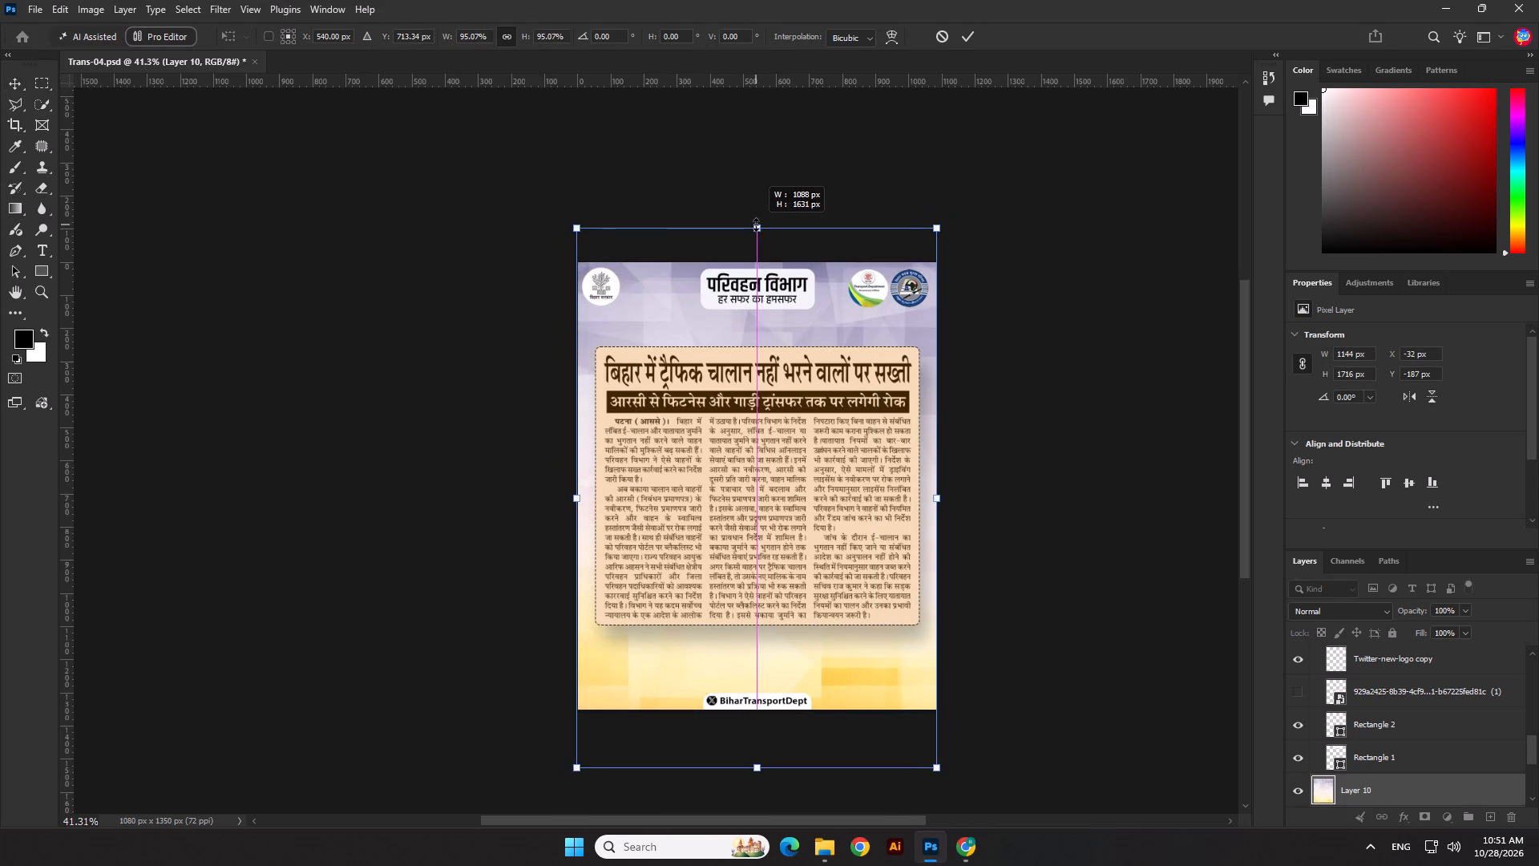
drag(756, 225, 758, 210)
key(Return)
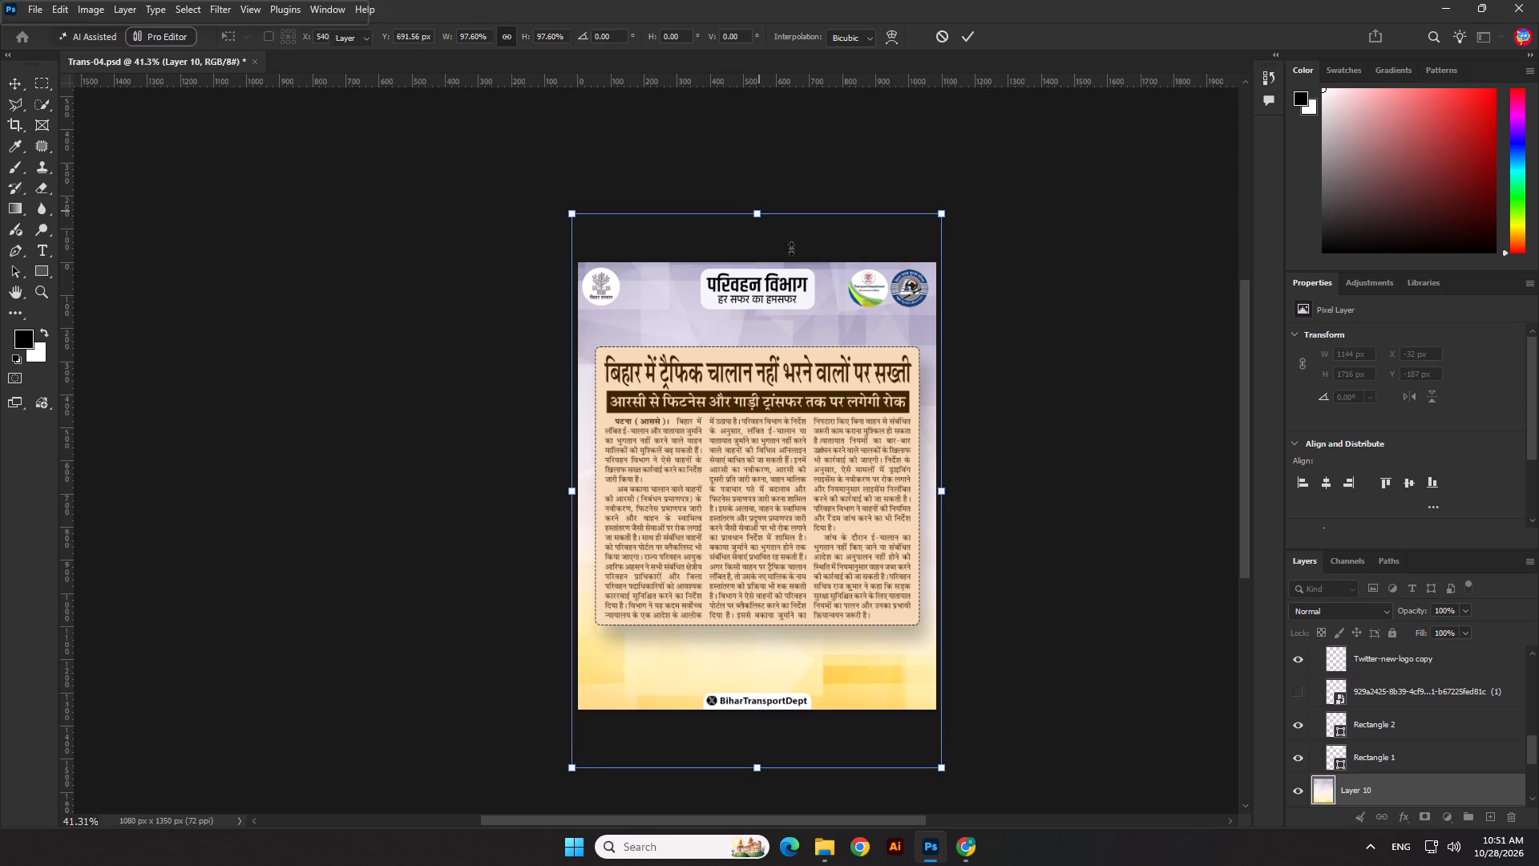
Add a new layer above the wallpaper and paint over the poster's upper background with a 1000 px brush in lavender sampled from the wallpaper.
click(1495, 819)
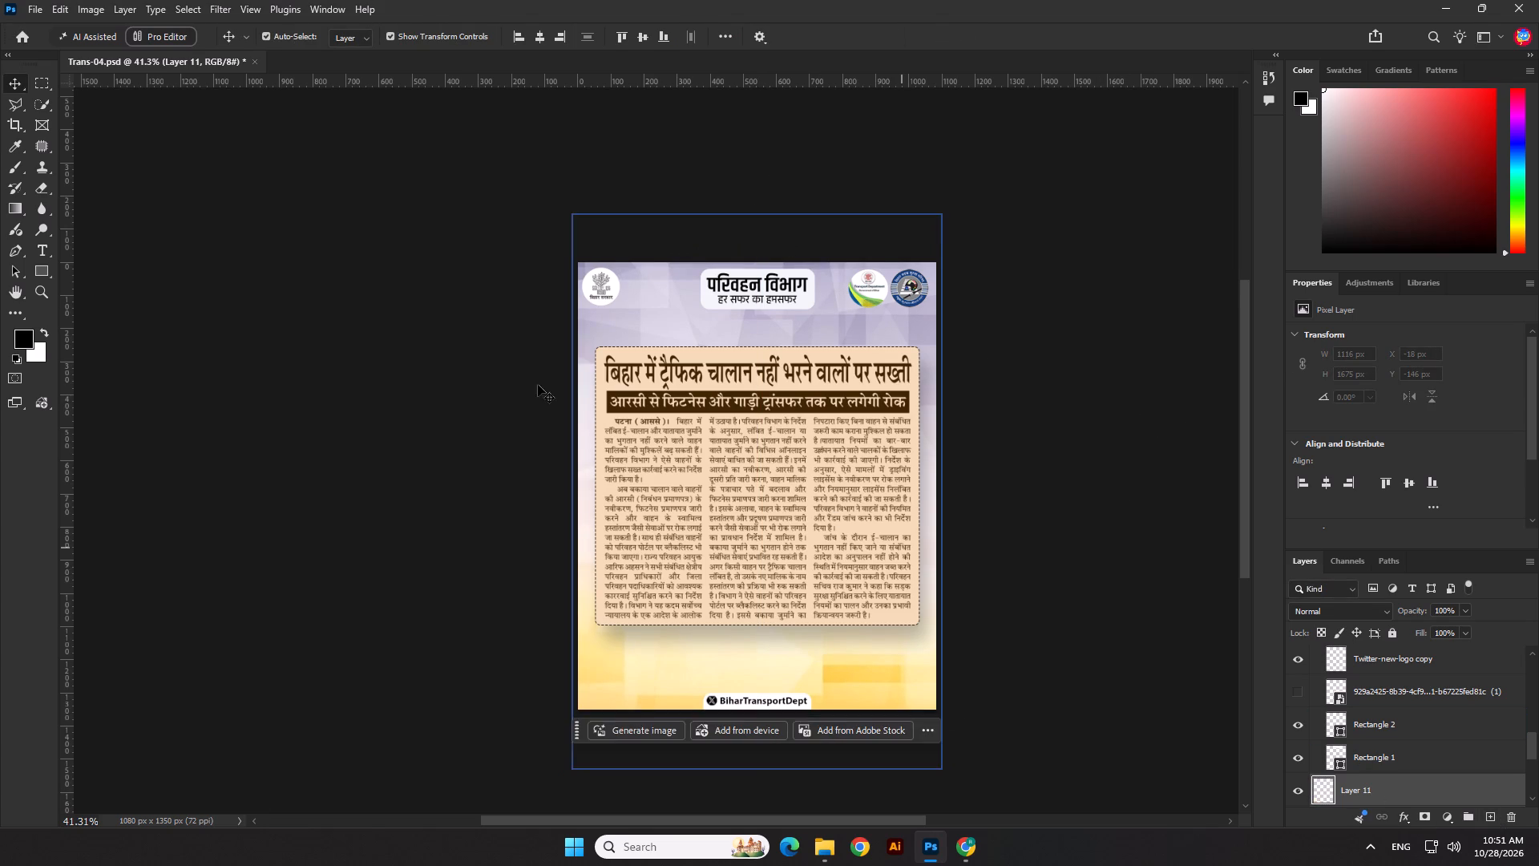
scroll(0, 196, up, 1)
click(13, 148)
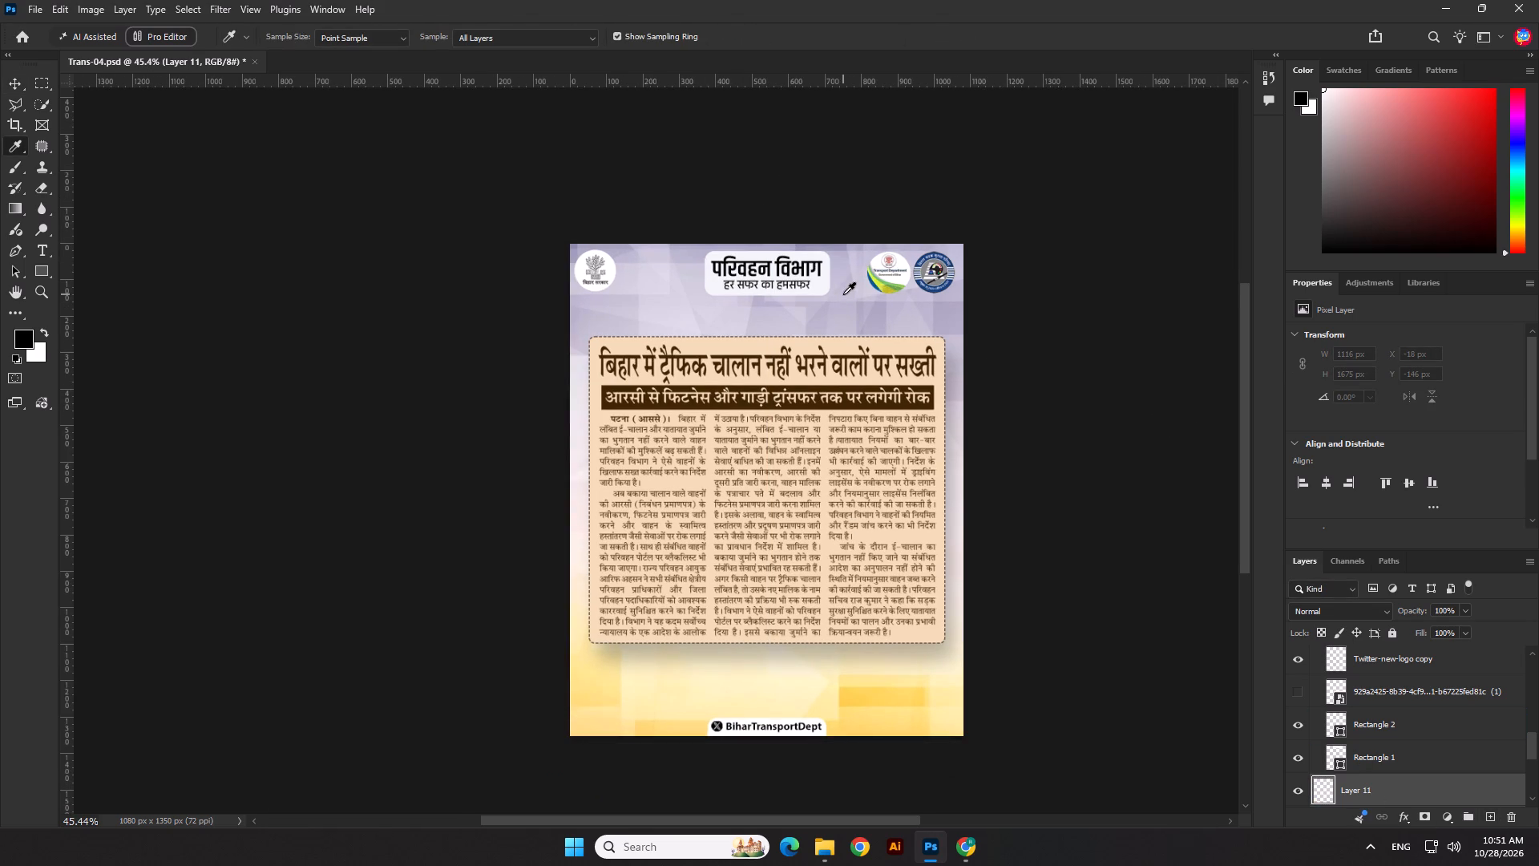
click(843, 294)
click(12, 166)
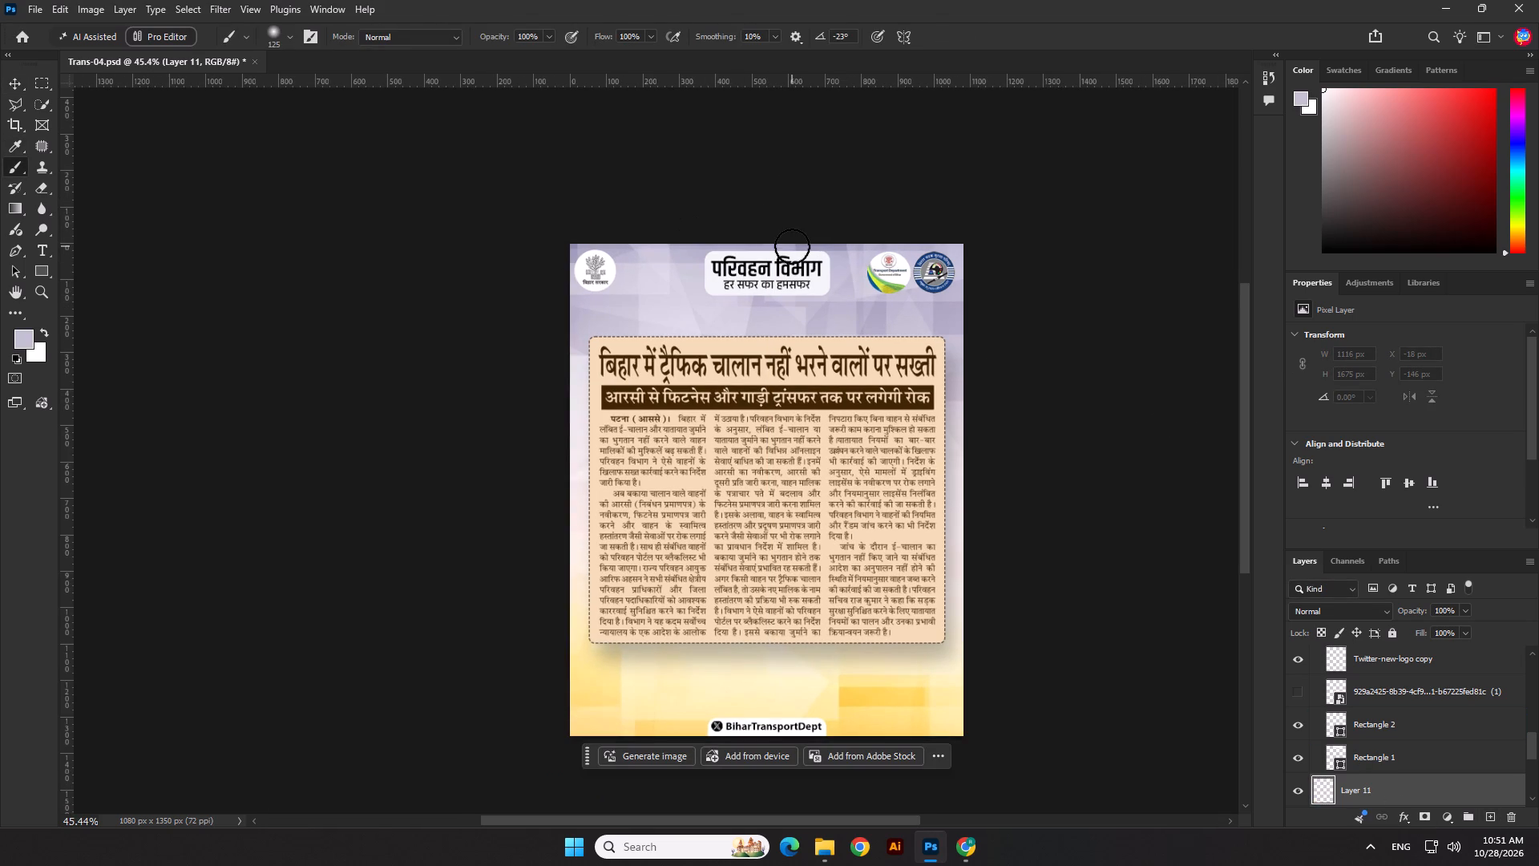
key(bracketright)
key(bracketright)
key(bracketright)
key(bracketright)
key(bracketright)
key(bracketright)
key(bracketright)
key(bracketright)
key(bracketright)
key(bracketright)
key(bracketright)
key(bracketright)
key(bracketright)
click(863, 216)
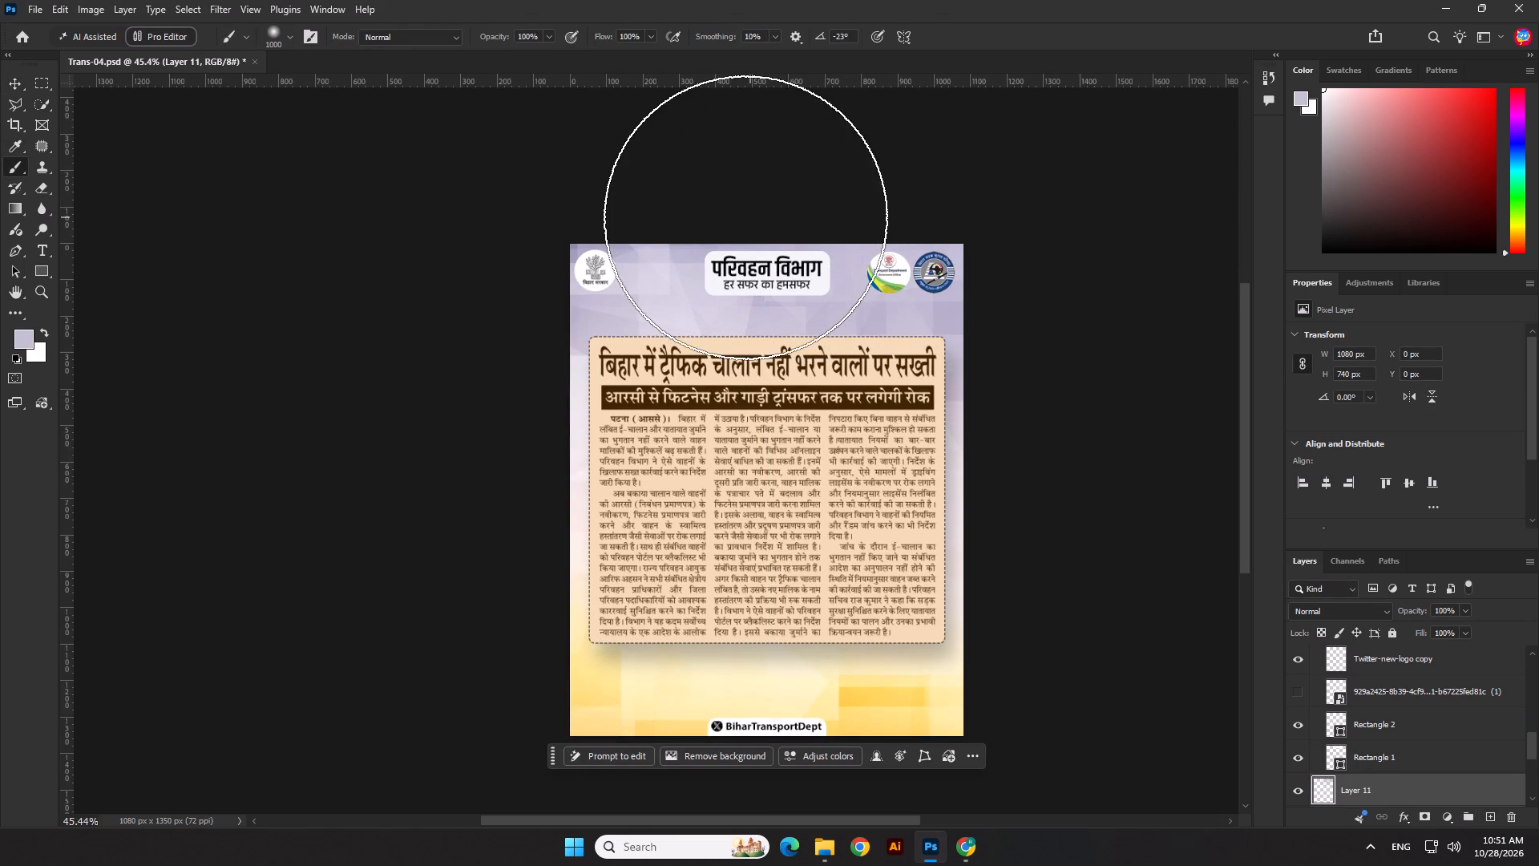
click(733, 216)
click(584, 204)
click(967, 181)
click(931, 229)
drag(910, 247, 890, 249)
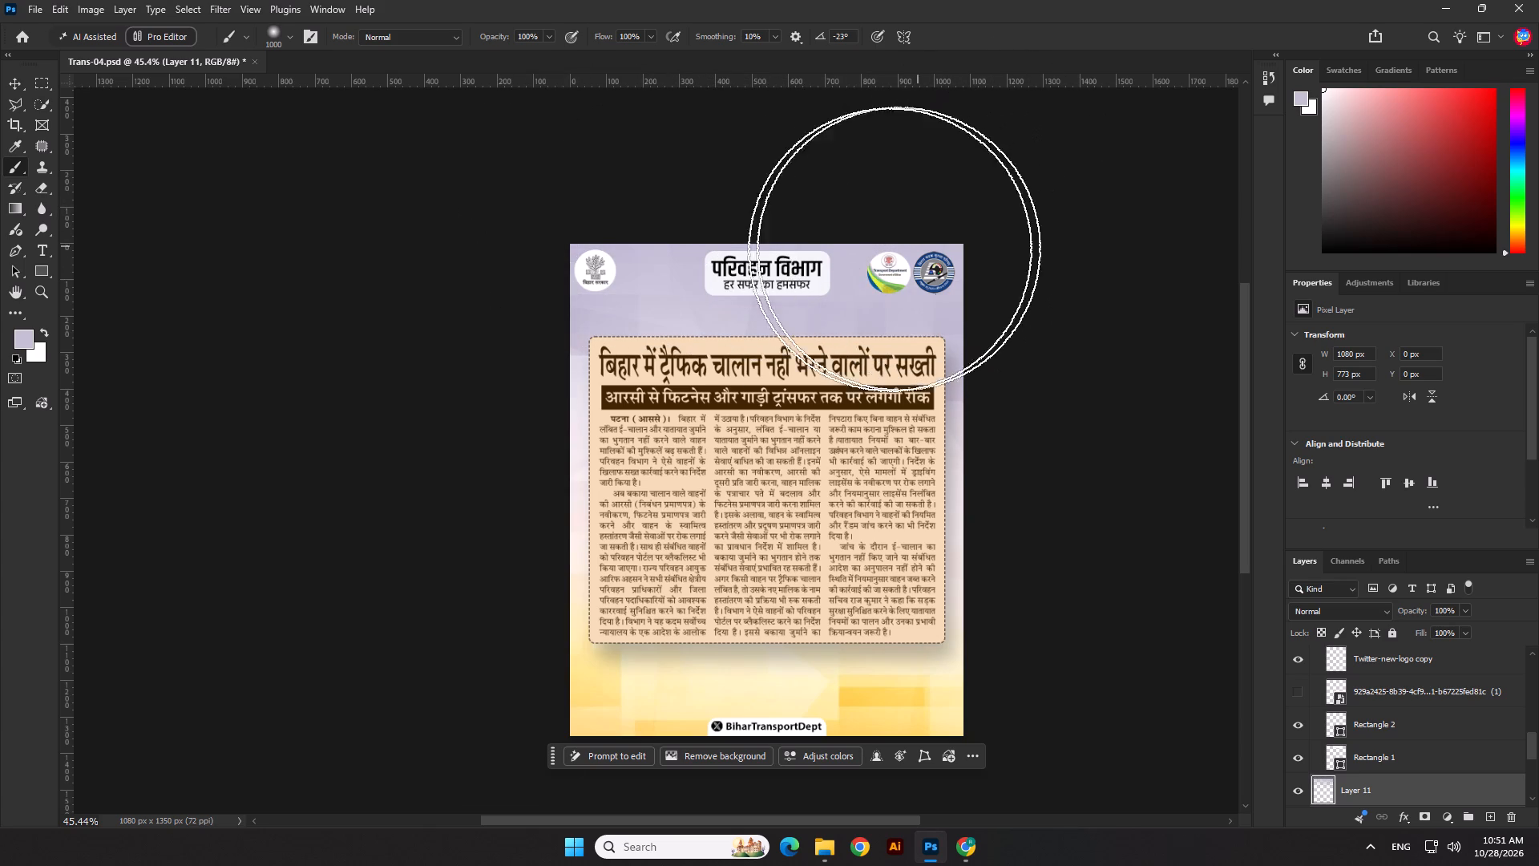
drag(890, 249, 381, 260)
click(997, 334)
scroll(712, 180, down, 3)
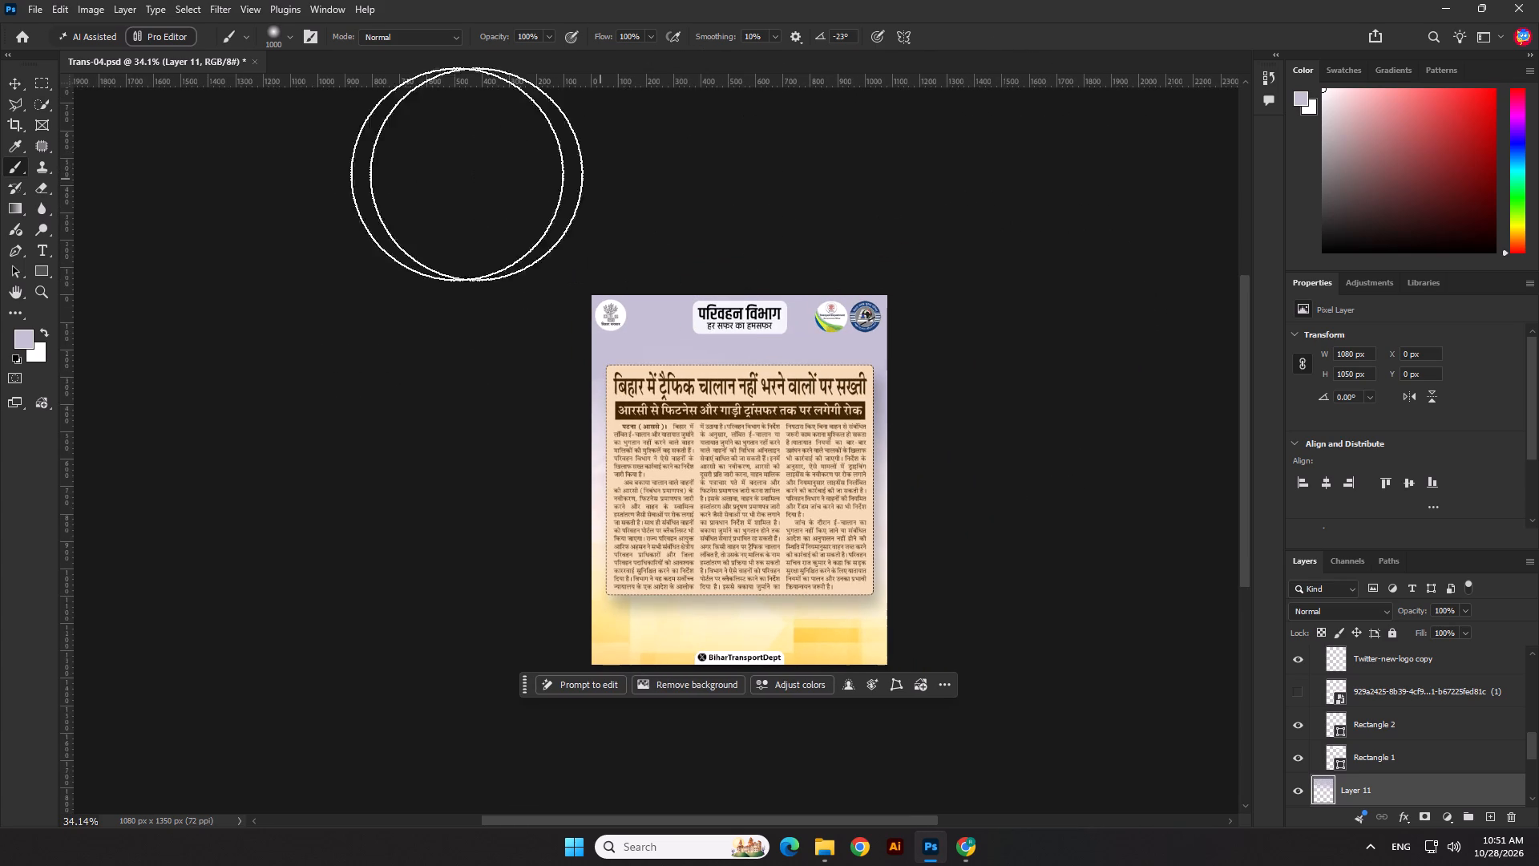
click(18, 80)
click(273, 394)
scroll(738, 440, up, 2)
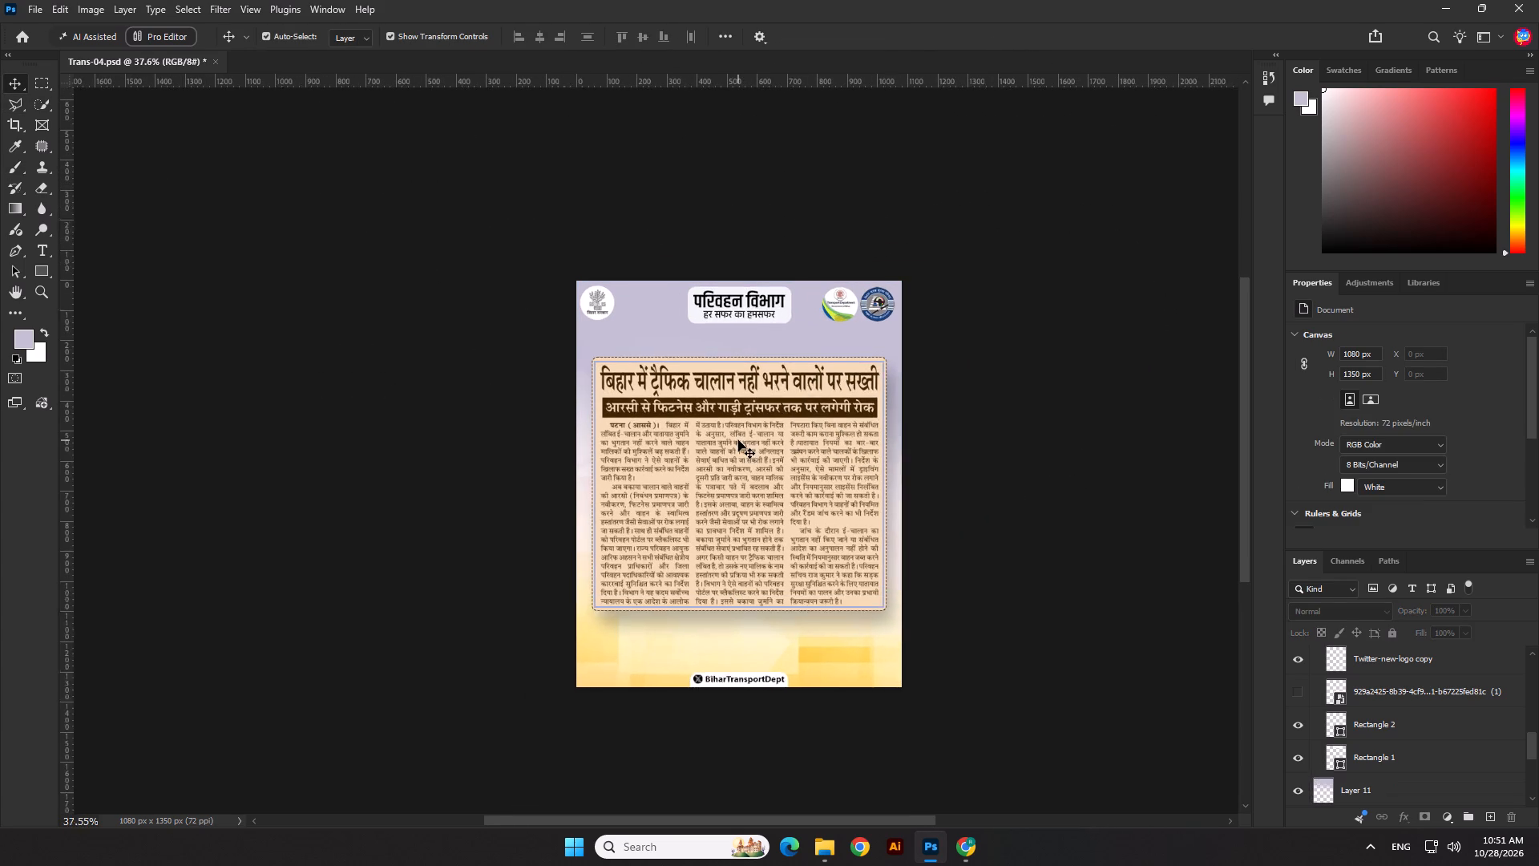
click(307, 447)
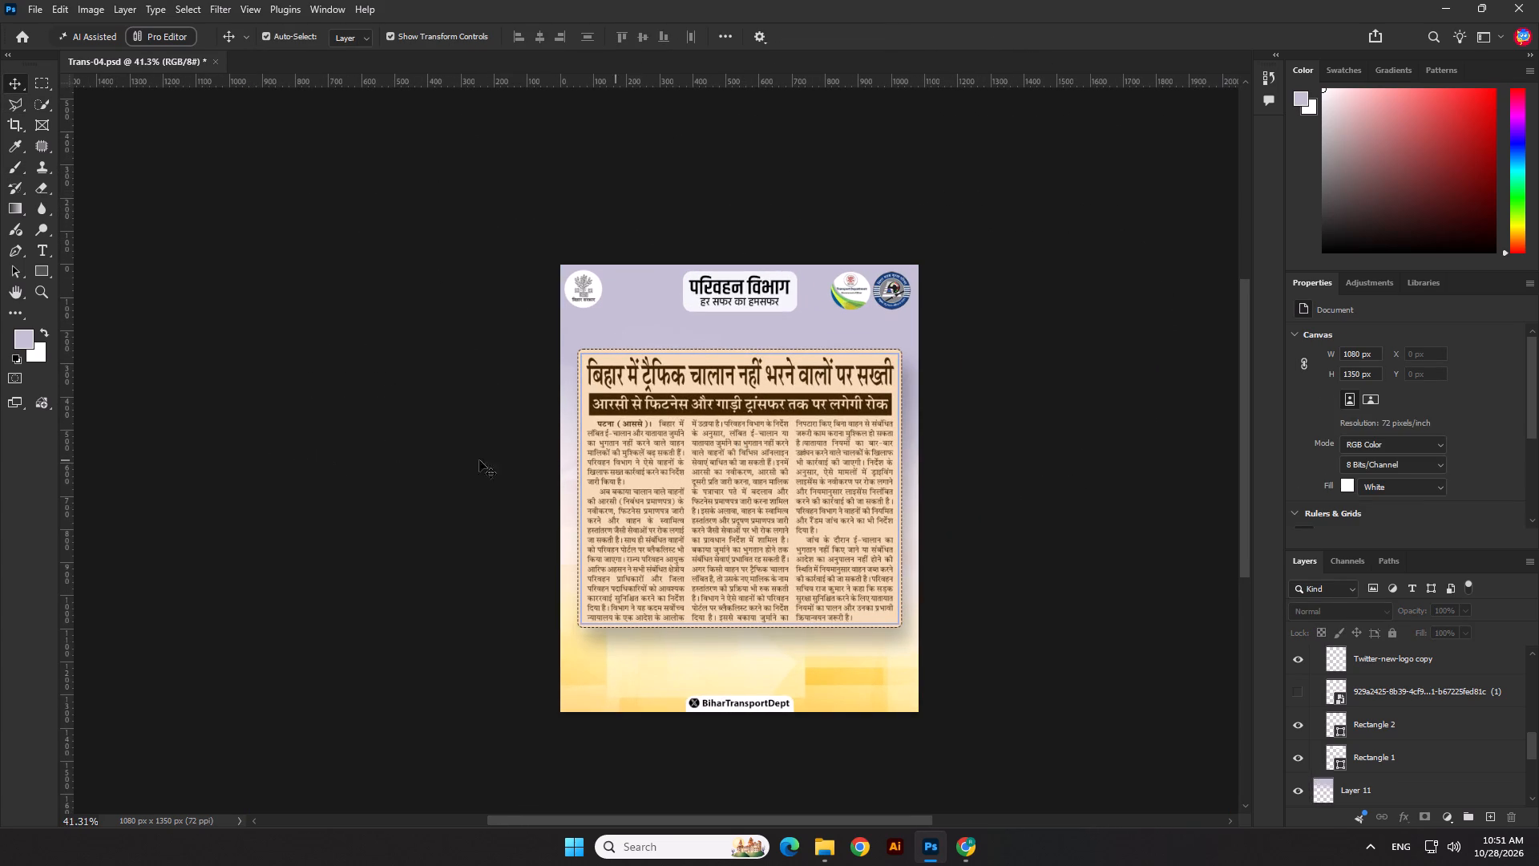
click(332, 458)
Save the changes to Trans-04.psd.
key(ctrl+s)
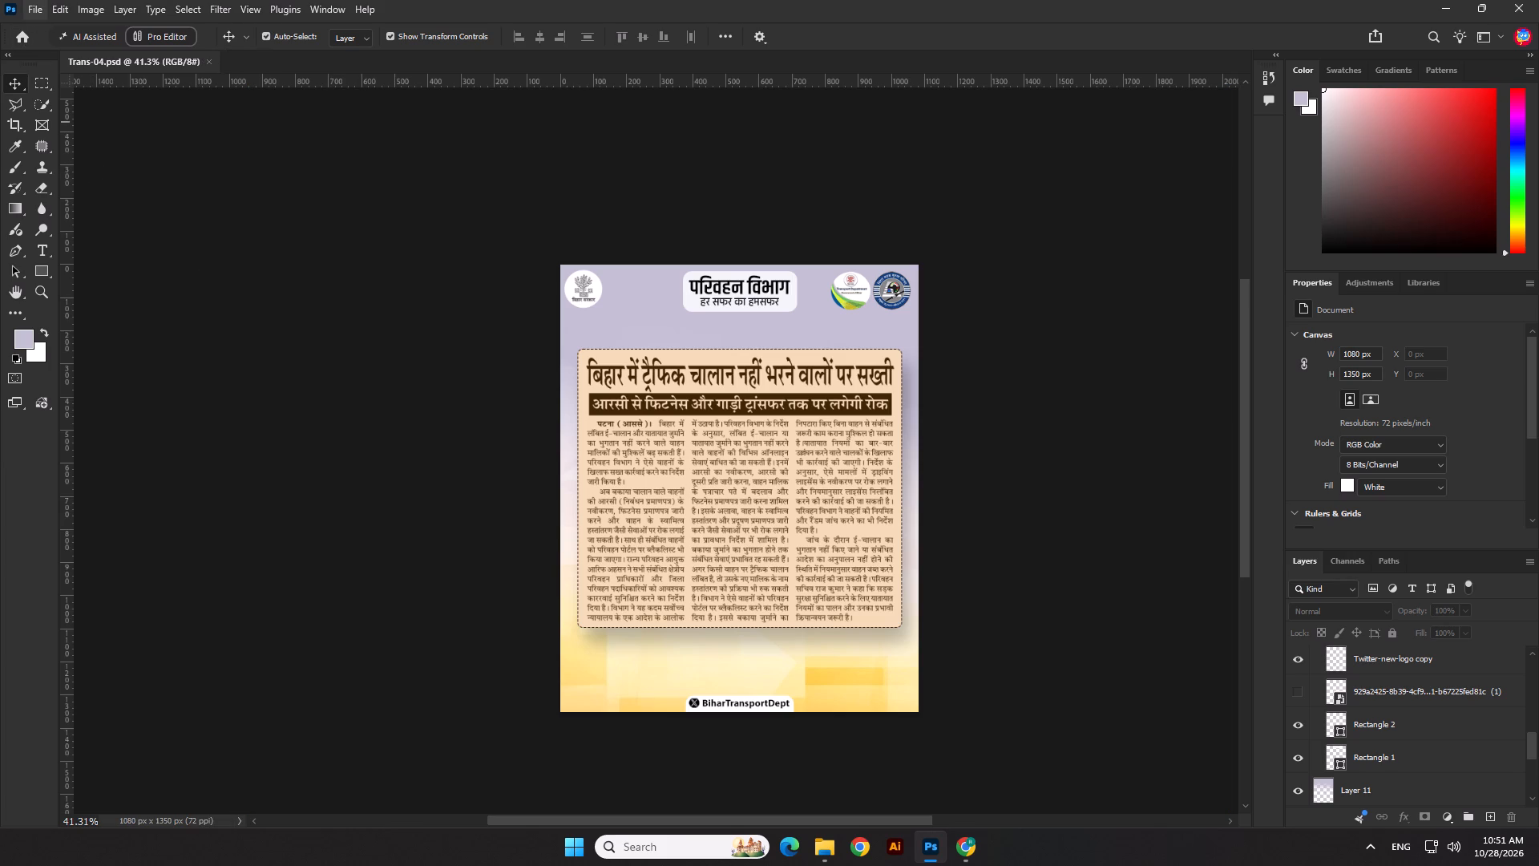
Save a PNG copy of the poster as Trans-04 copy.png in the Transport 28.10.26 folder.
click(37, 12)
click(82, 227)
click(230, 692)
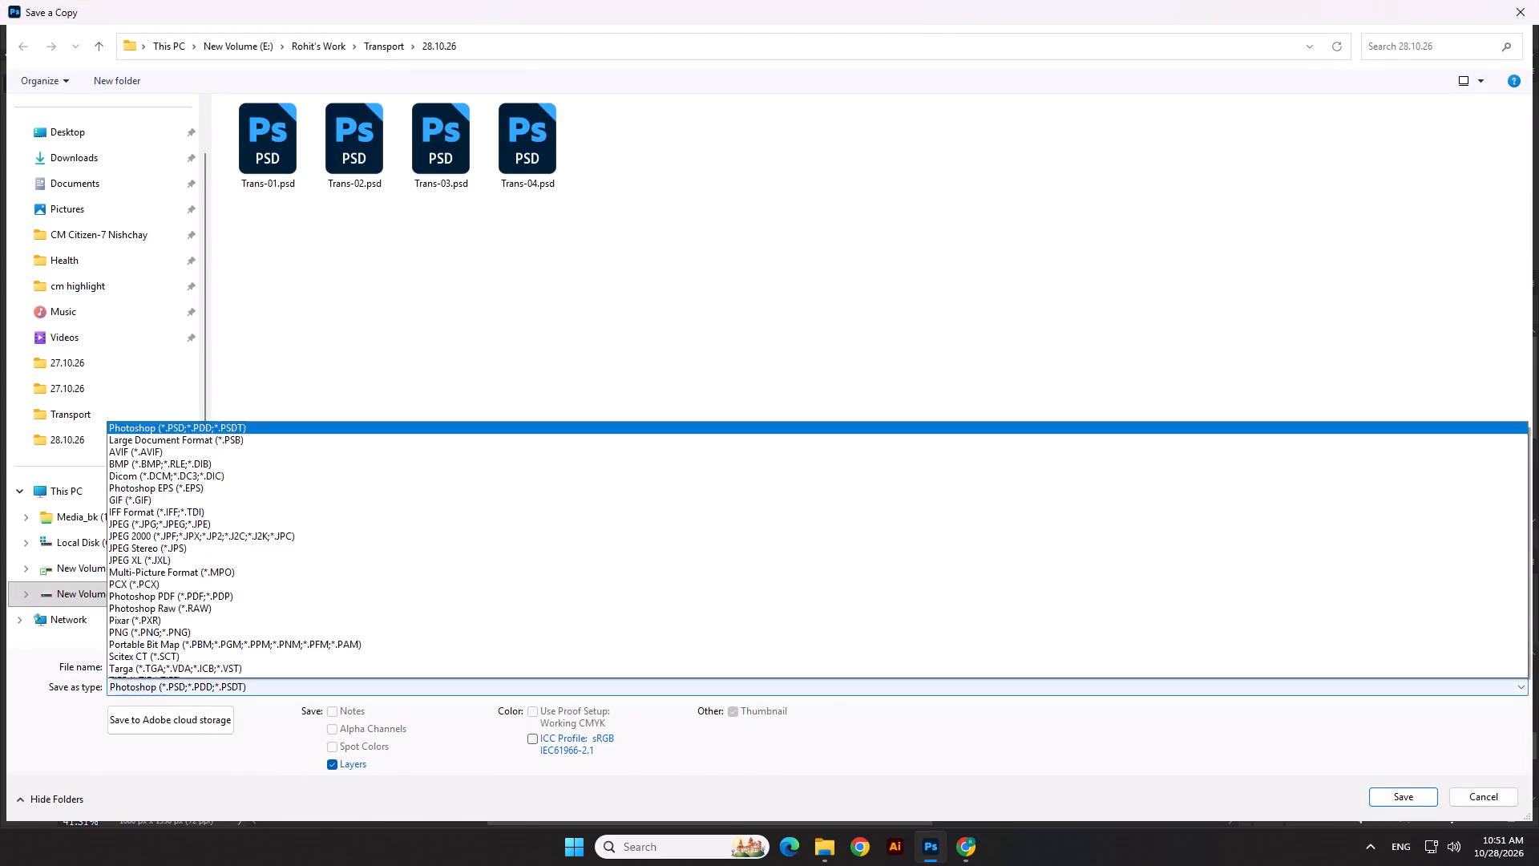
click(206, 585)
click(1405, 791)
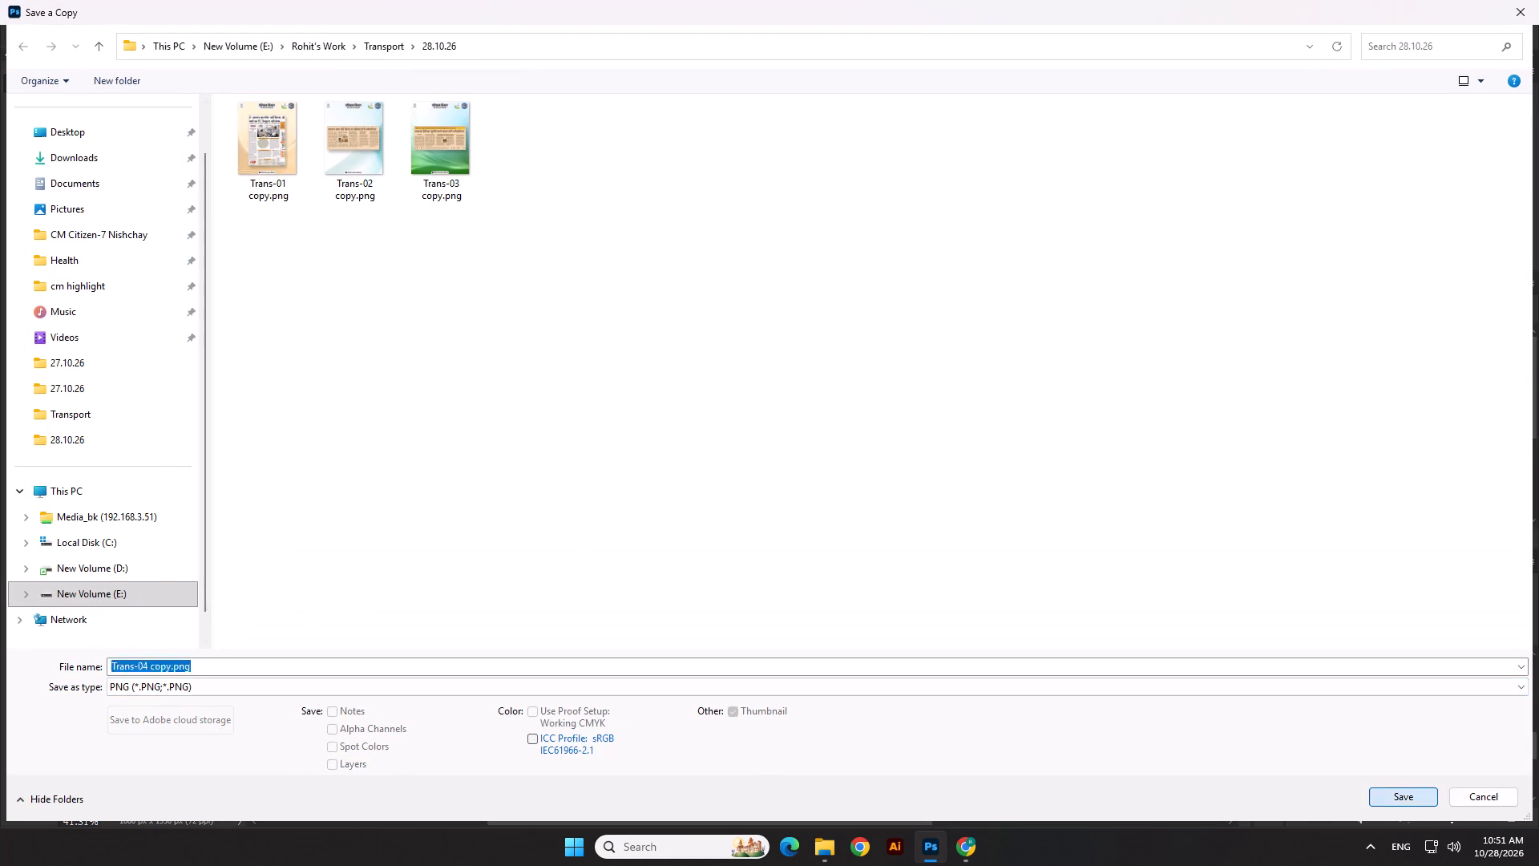